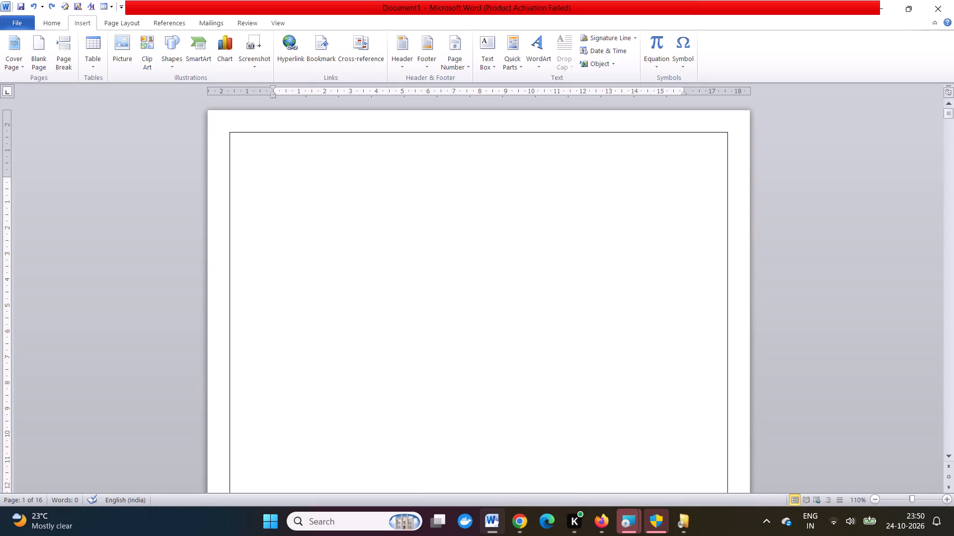
key("BackSpace")
key("ctrl+v")
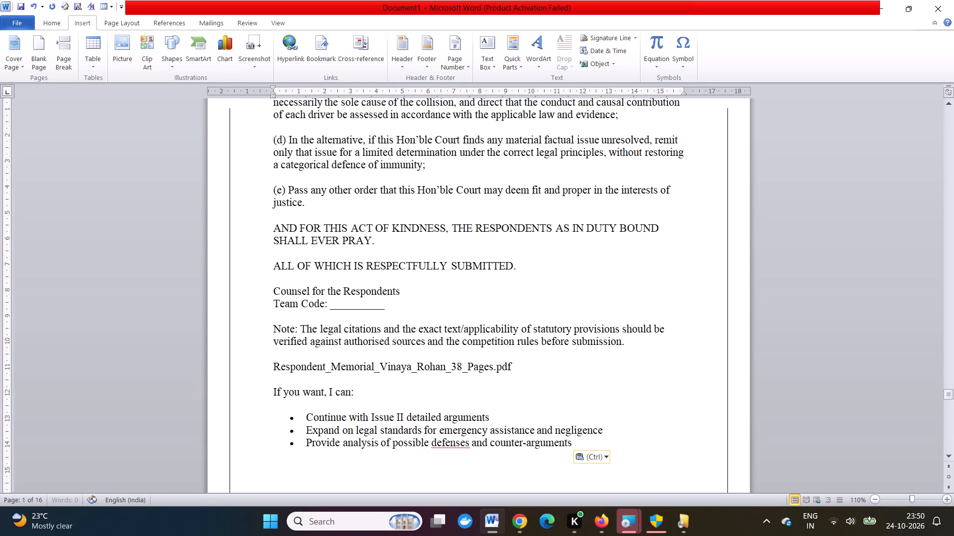
Delete the introductory paragraph about converting the PDF in parts, above the MEMORIAL ON BEHALF OF THE RESPONDENTS heading.
scroll(320, 200, "up", 19)
scroll(320, 200, "up", 18)
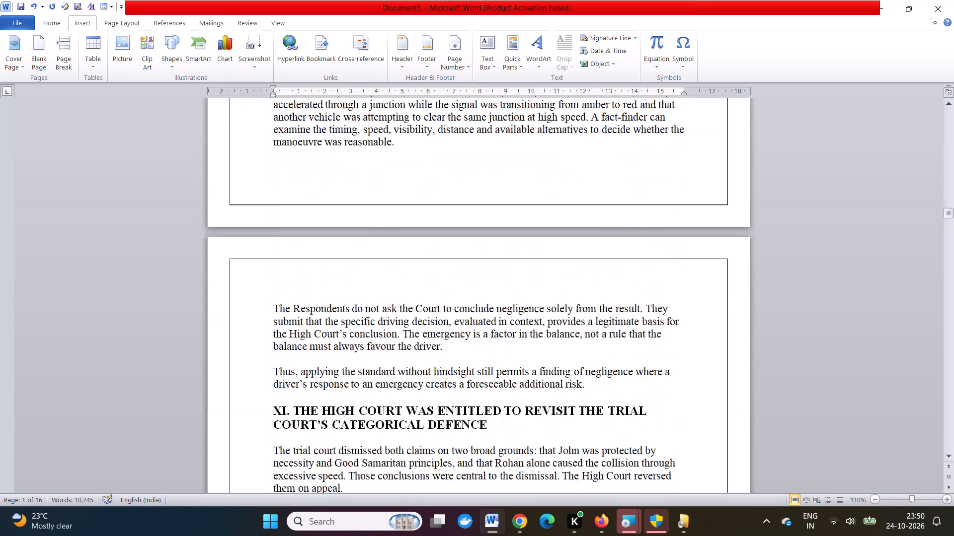
scroll(320, 200, "up", 12)
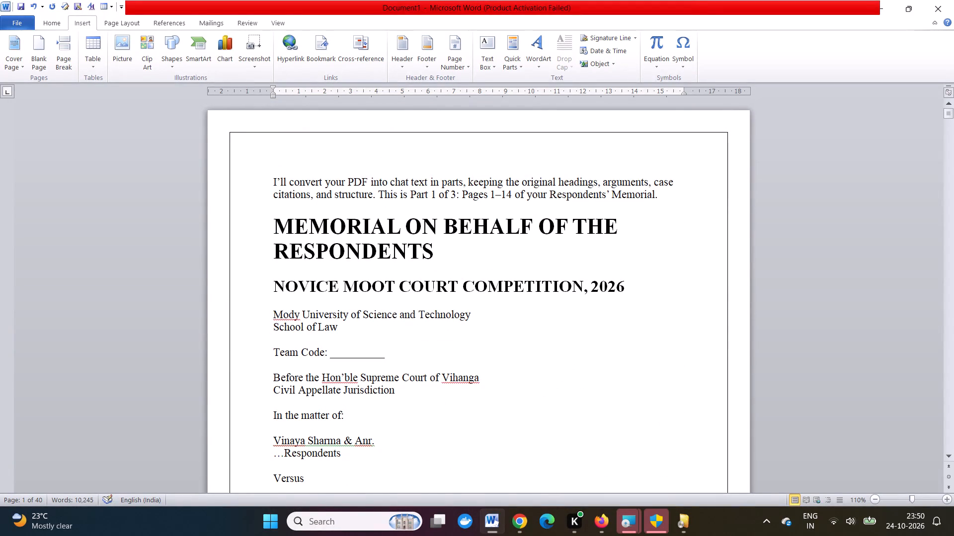
left_click_drag(679, 198, 218, 171)
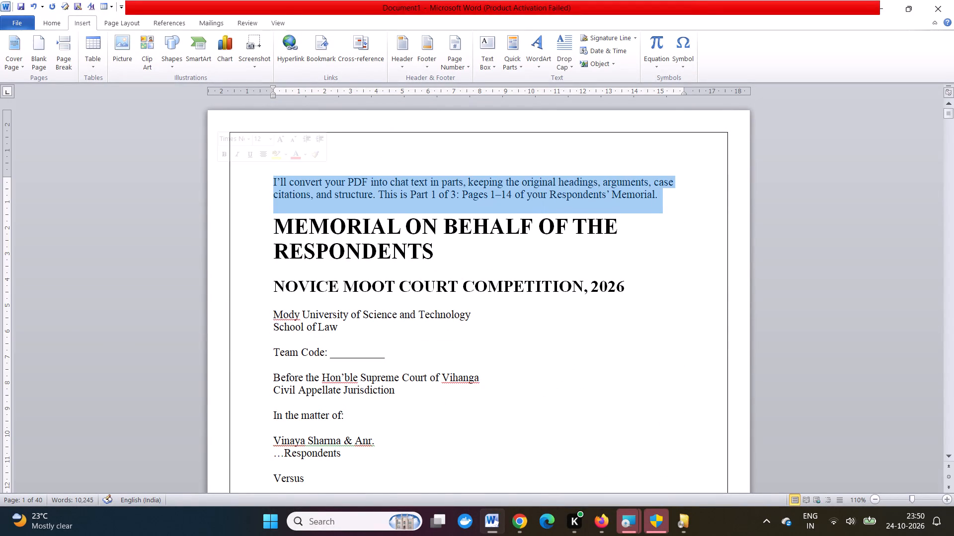
key("BackSpace")
Insert a page break after the line "Submitted to the Hon'ble Supreme Court of Vihanga.", before the TABLE OF CONTENTS heading.
scroll(218, 171, "down", 7)
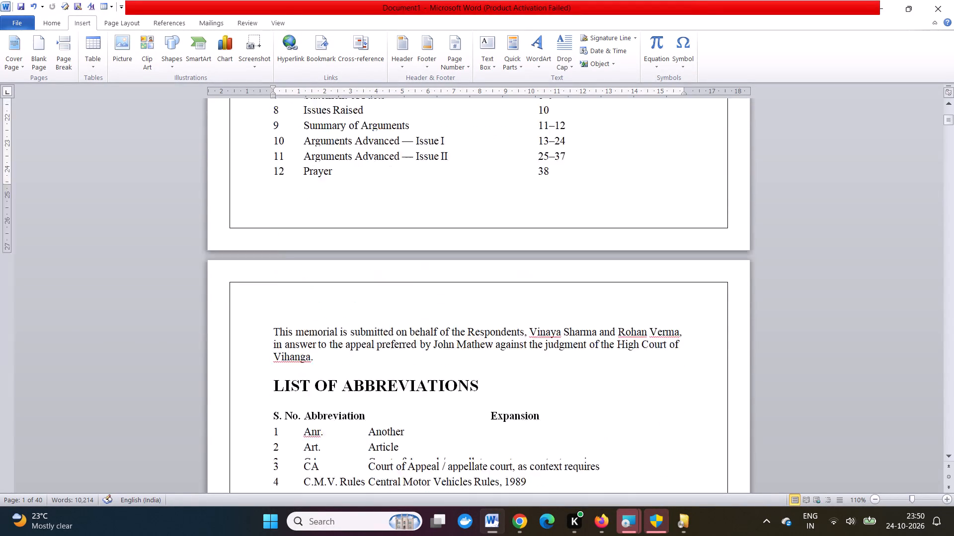
scroll(218, 171, "down", 2)
scroll(218, 171, "up", 6)
scroll(218, 171, "down", 2)
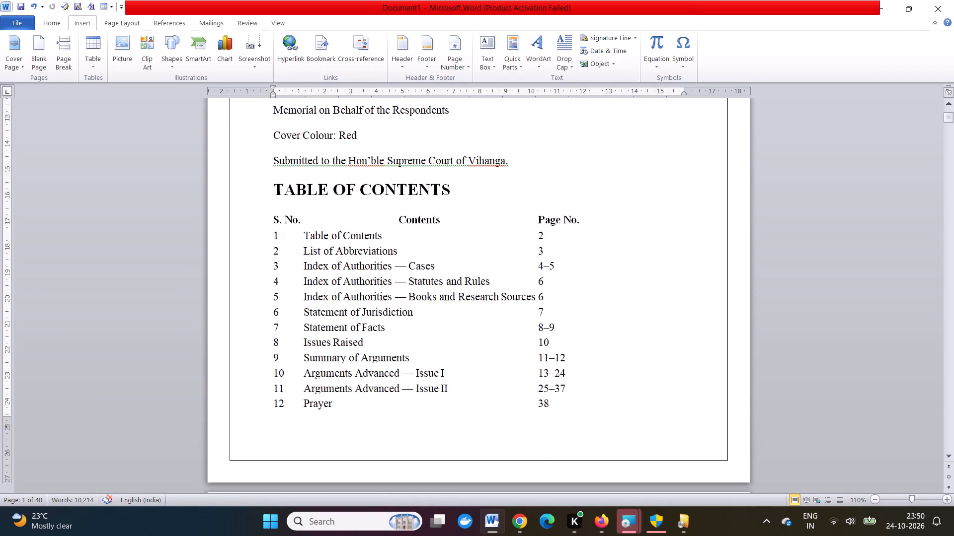
scroll(218, 171, "up", 2)
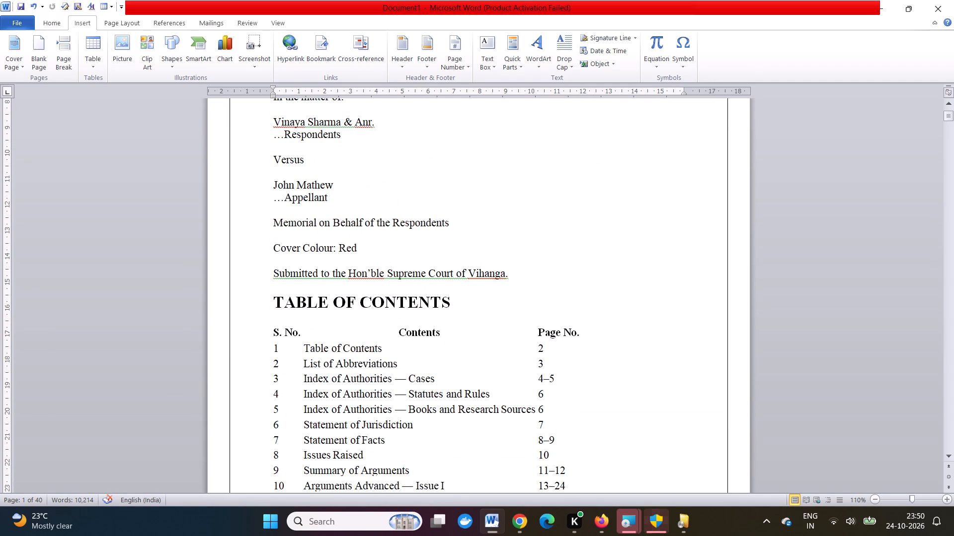
left_click(524, 267)
left_click(512, 278)
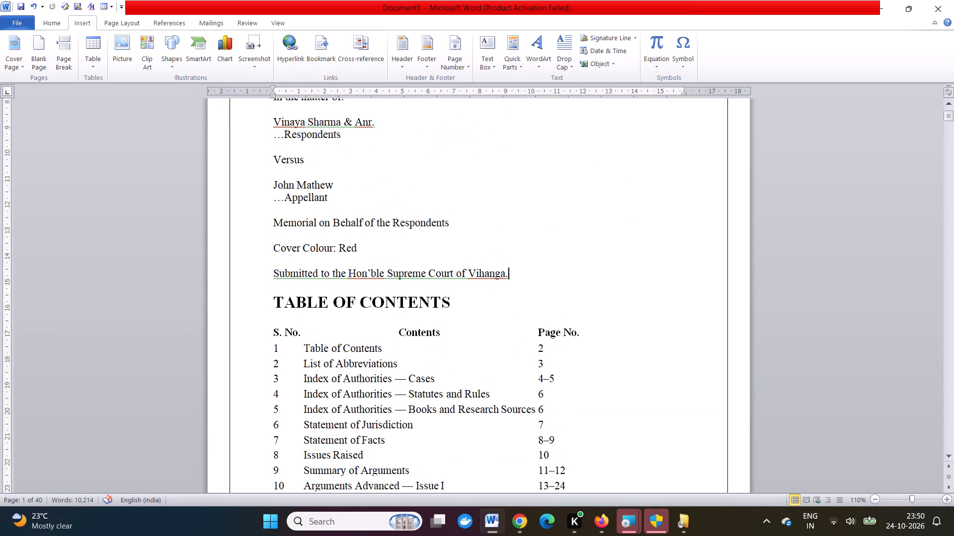
left_click(55, 20)
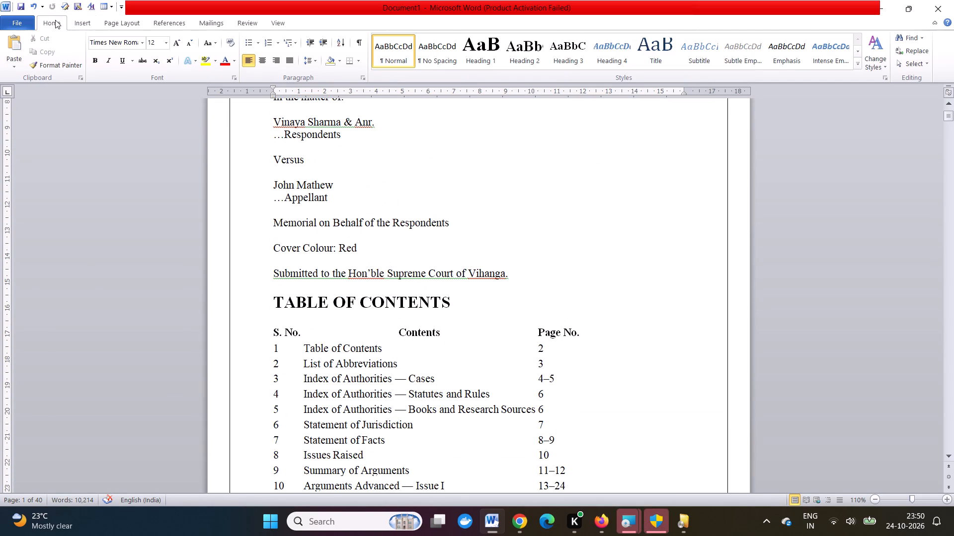
left_click(87, 26)
left_click(61, 53)
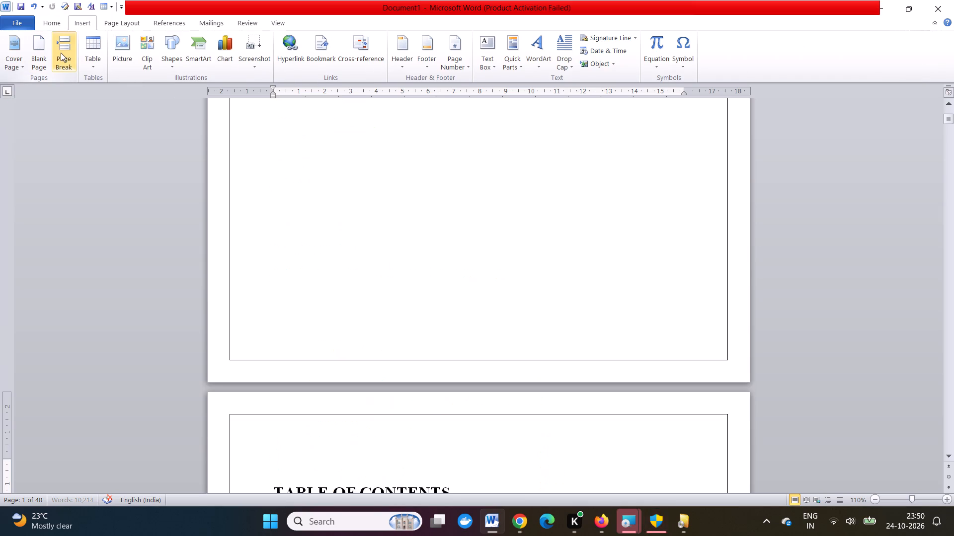
Insert a page break before the LIST OF ABBREVIATIONS heading and remove the blank line above that heading.
scroll(315, 299, "down", 1)
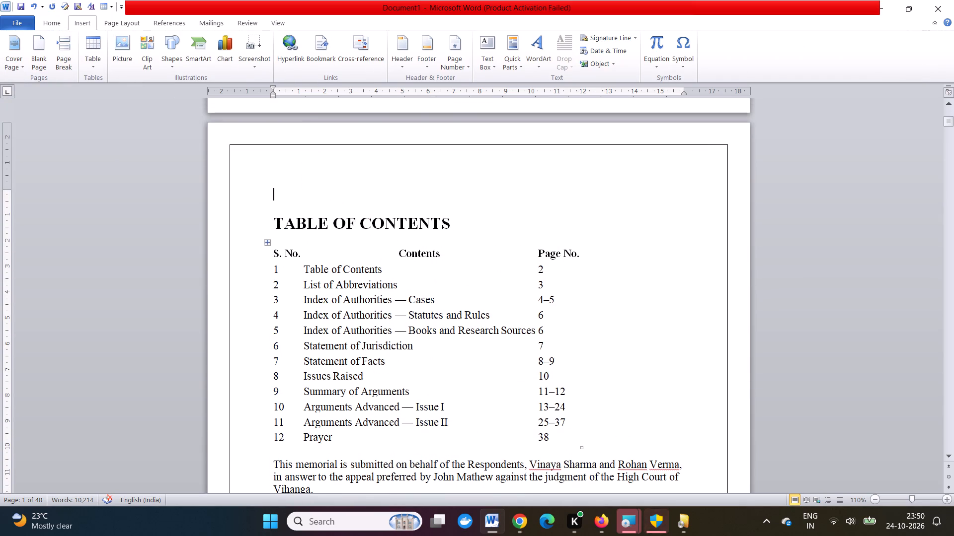
scroll(331, 338, "down", 2)
scroll(331, 338, "up", 3)
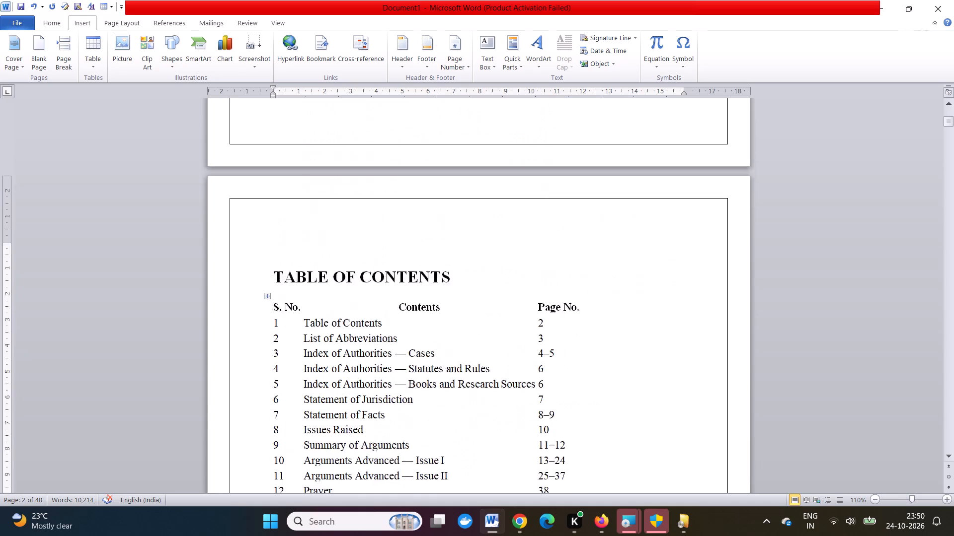
scroll(330, 343, "up", 1)
scroll(370, 376, "down", 1)
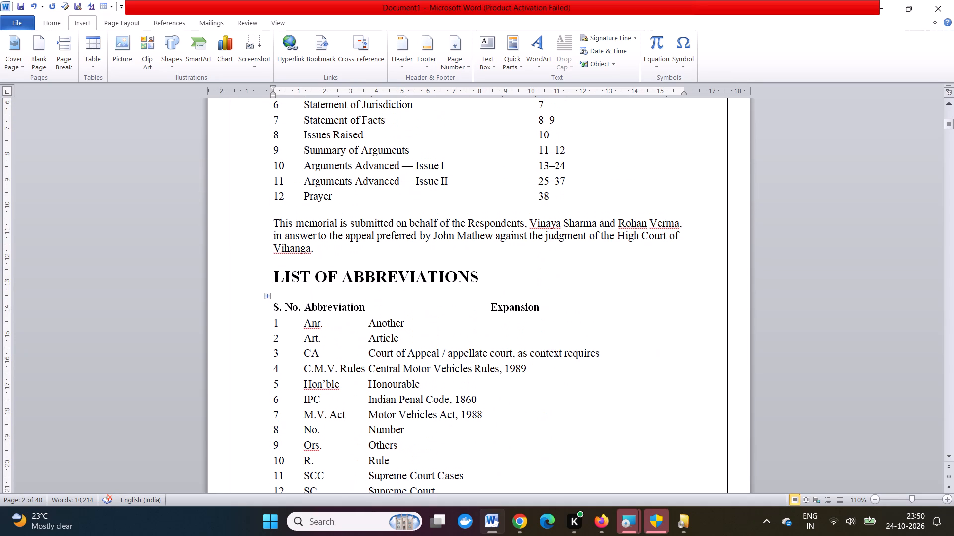
left_click(317, 259)
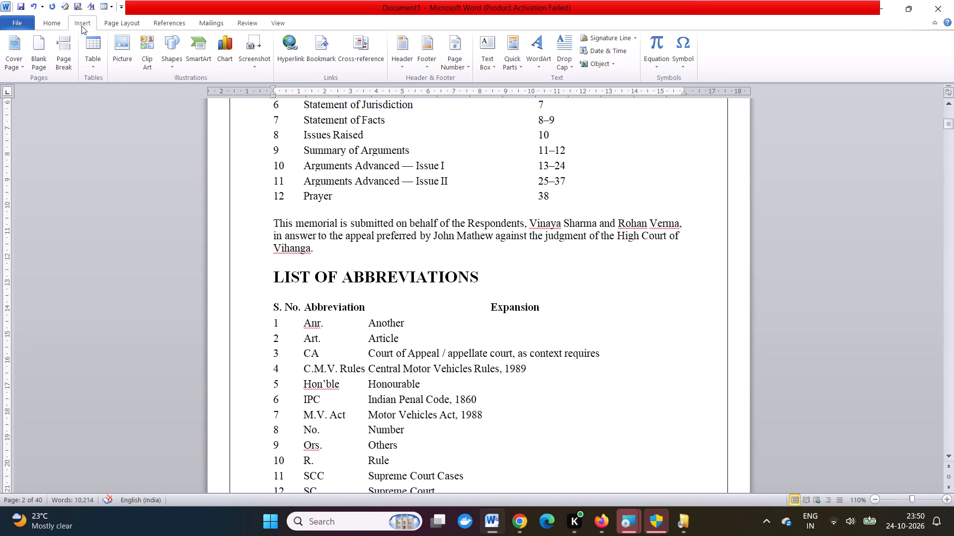
left_click(57, 48)
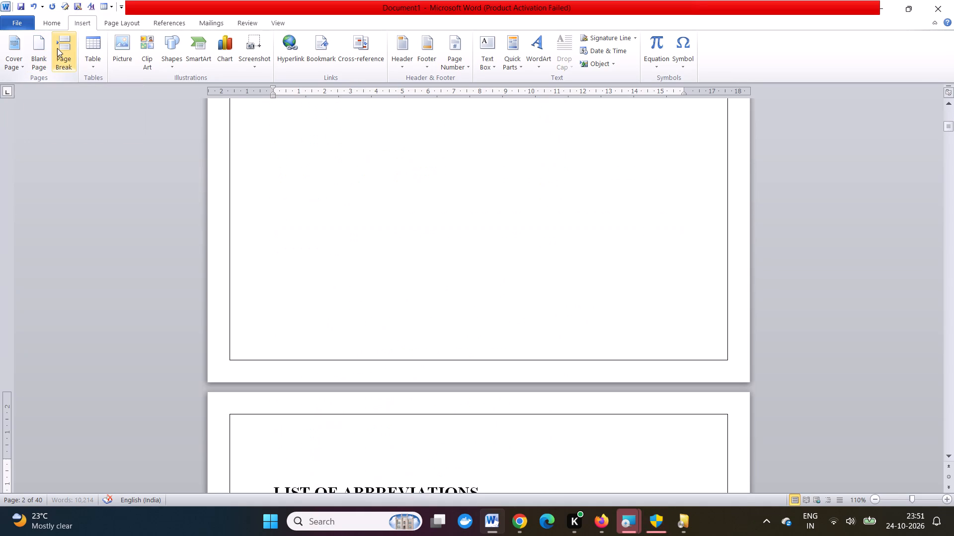
scroll(393, 335, "down", 1)
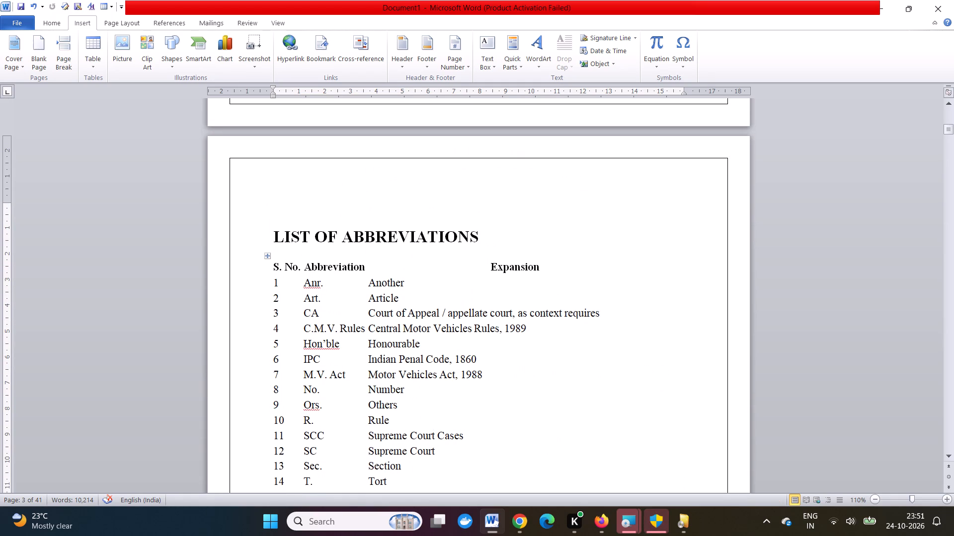
key("BackSpace")
Apply the plain black grid table style with all borders to the LIST OF ABBREVIATIONS table.
scroll(393, 335, "down", 1)
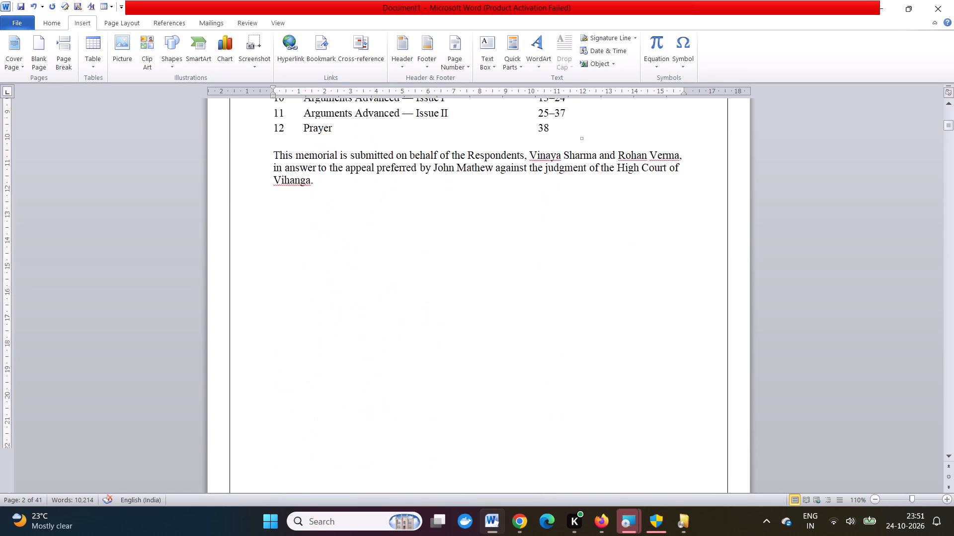
scroll(393, 335, "down", 3)
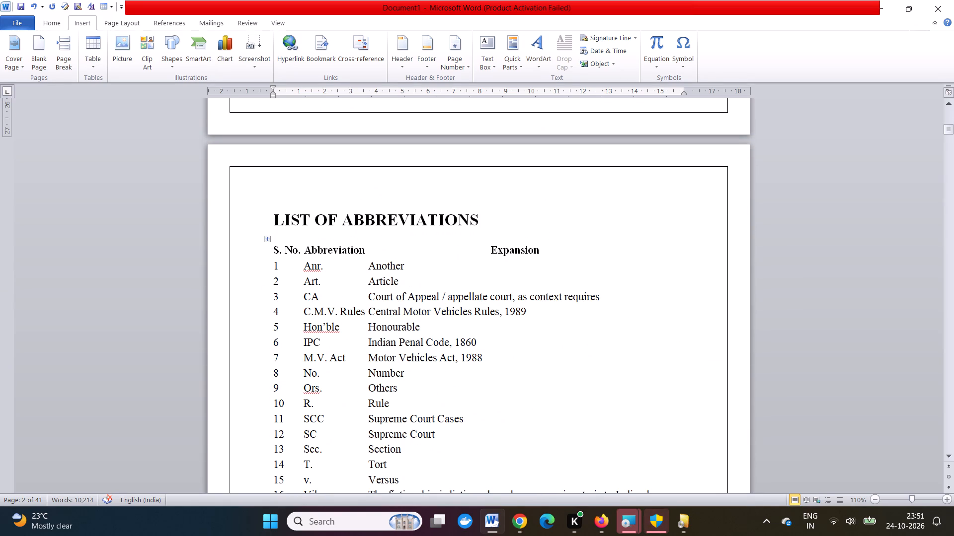
left_click(268, 243)
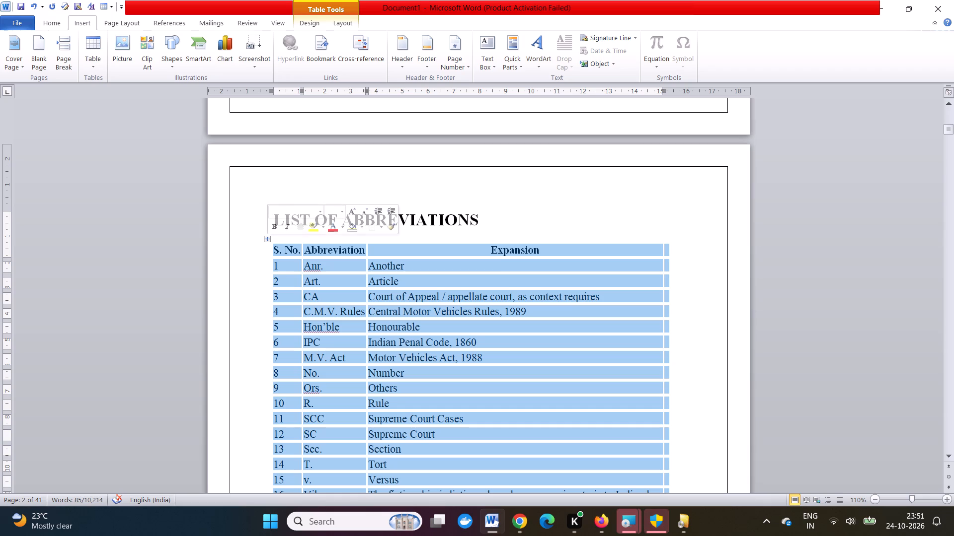
triple_click(267, 239)
left_click(140, 47)
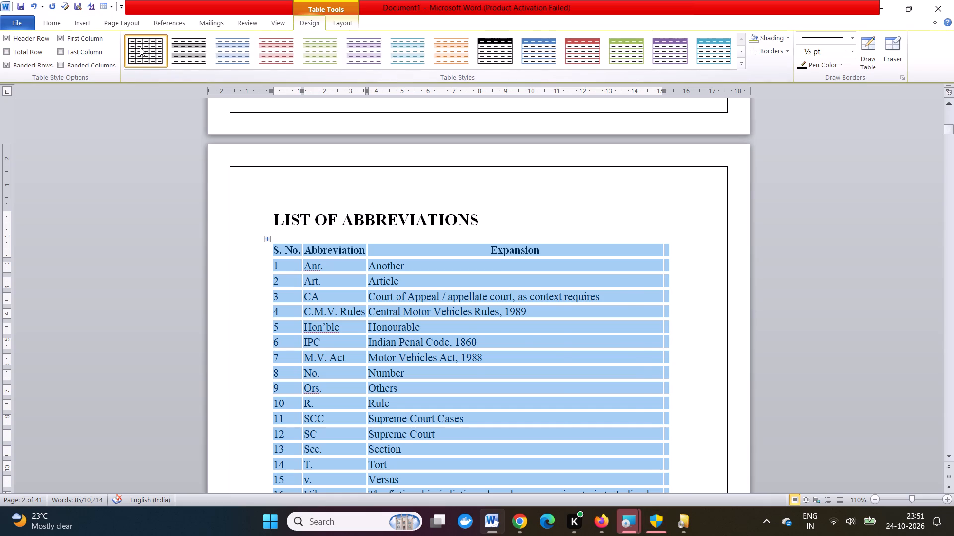
Shift the LIST OF ABBREVIATIONS heading with leading spaces so it sits roughly centred above its table.
scroll(324, 287, "up", 2)
scroll(324, 287, "down", 2)
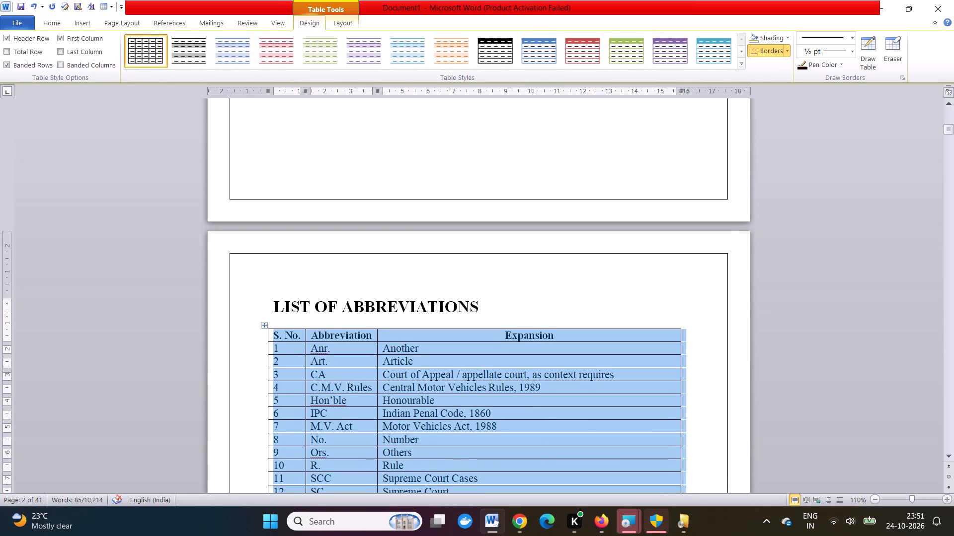
left_click(275, 304)
key("space")
key("space")
key("space")
key("space")
key("space")
key("space")
key("space")
key("space")
key("space")
key("space")
key("space")
key("space")
key("space")
key("space")
key("space")
key("space")
key("space")
key("space")
key("space")
key("space")
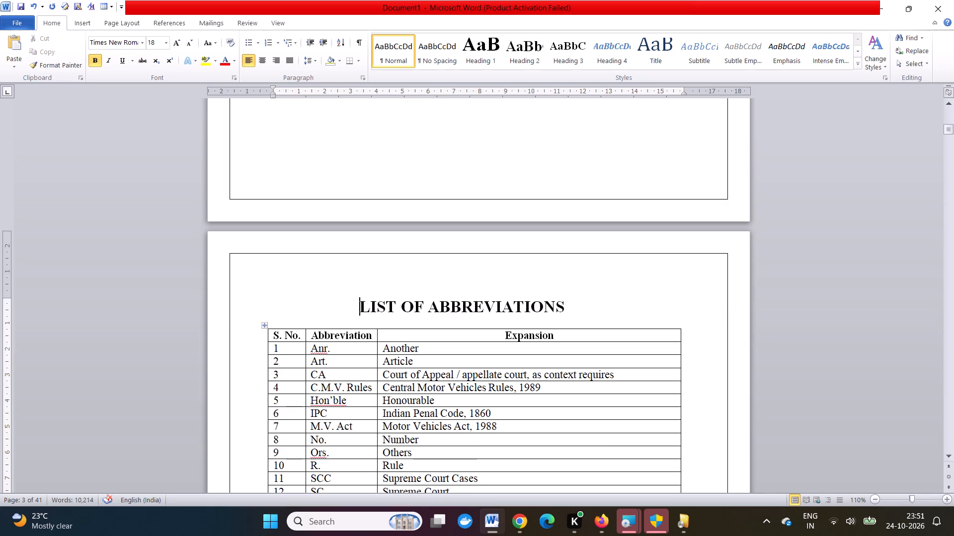
Remove the blank line above the TABLE OF CONTENTS heading on its page.
scroll(300, 265, "up", 8)
scroll(300, 265, "down", 4)
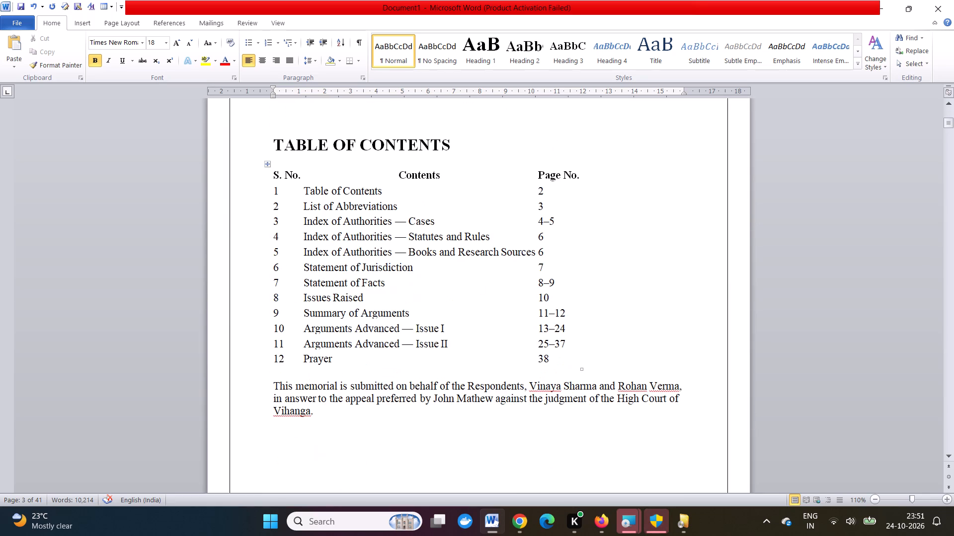
scroll(300, 265, "up", 2)
left_click(284, 242)
key("BackSpace")
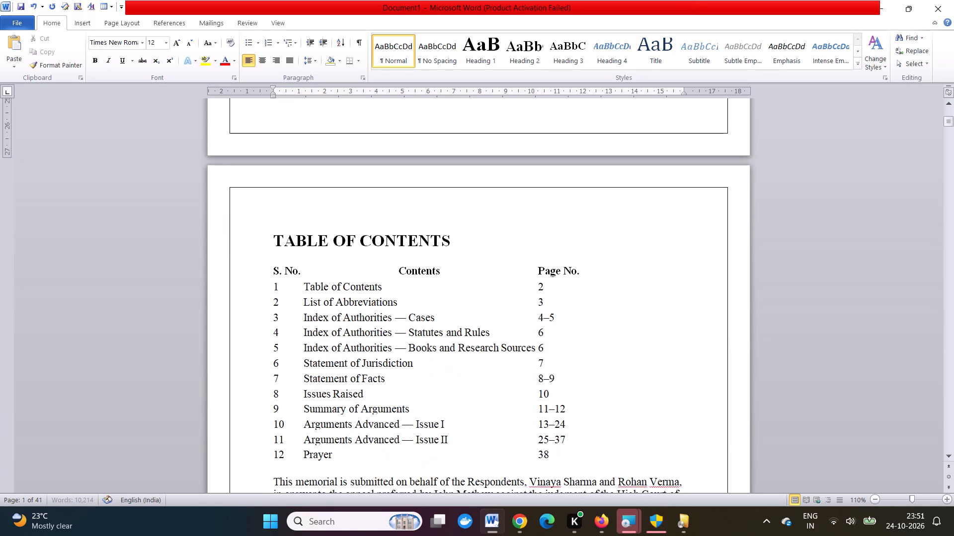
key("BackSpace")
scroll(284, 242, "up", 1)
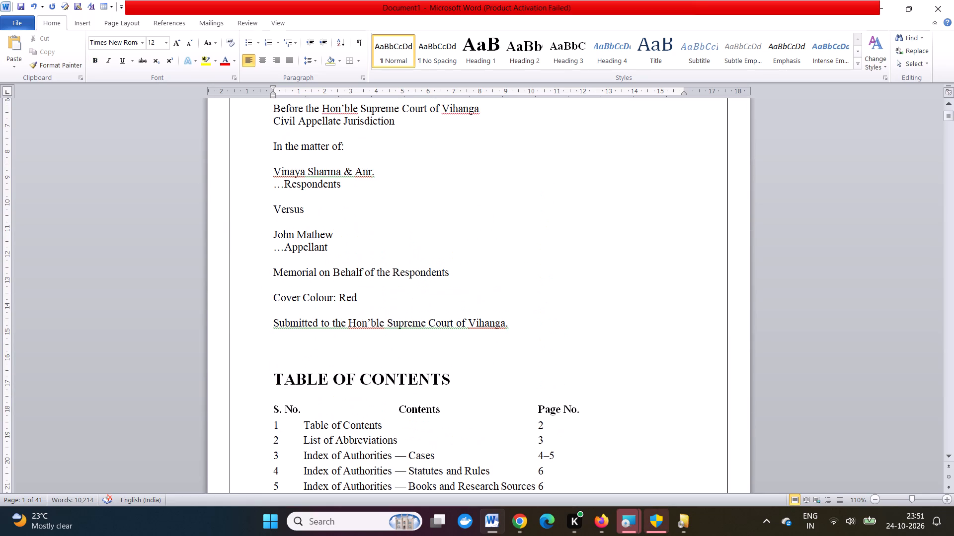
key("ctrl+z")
Shift the TABLE OF CONTENTS heading with leading spaces so it sits roughly centred on the page.
scroll(286, 289, "down", 4)
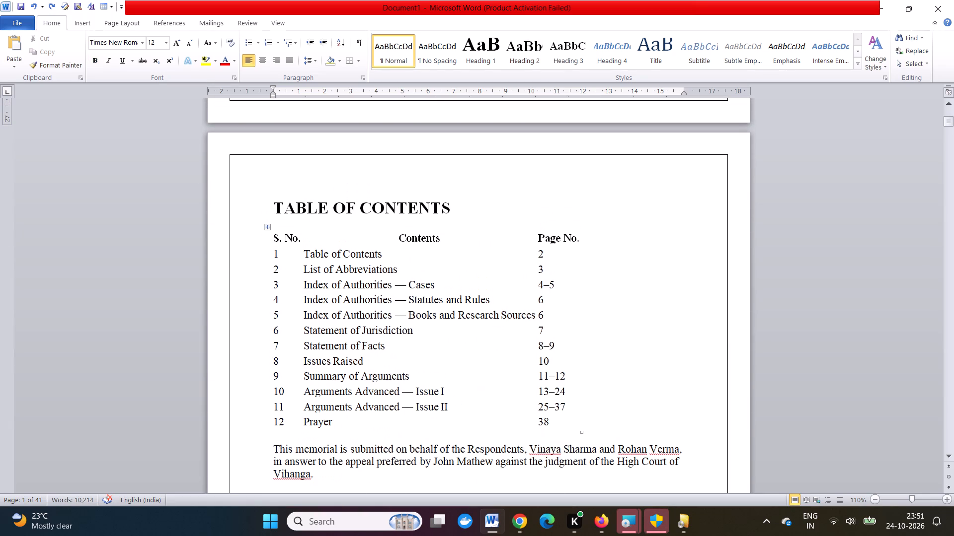
left_click(273, 210)
key("space")
key("space")
key("space")
key("space")
key("space")
key("space")
key("space")
key("space")
key("space")
key("space")
key("space")
key("space")
key("space")
key("space")
key("space")
key("space")
key("space")
key("space")
key("space")
key("space")
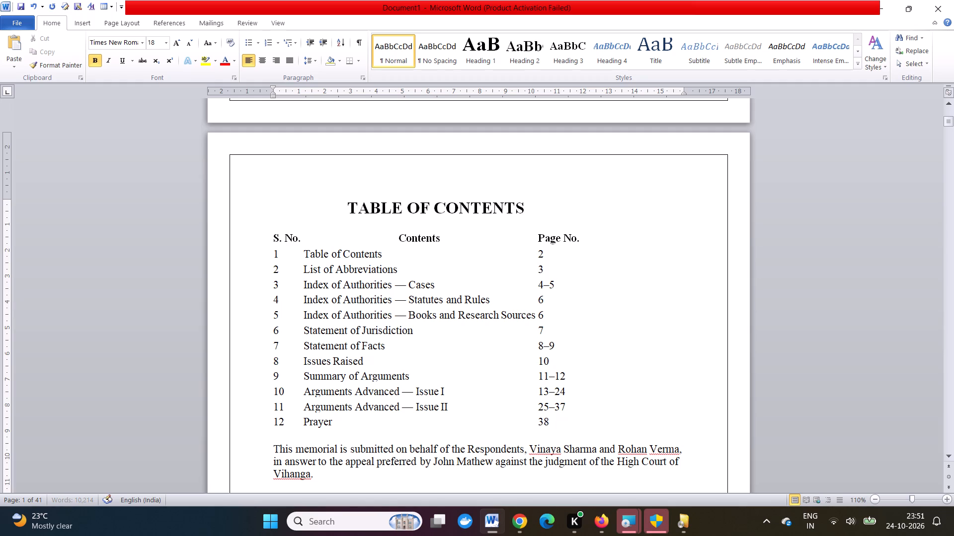
left_click(368, 191)
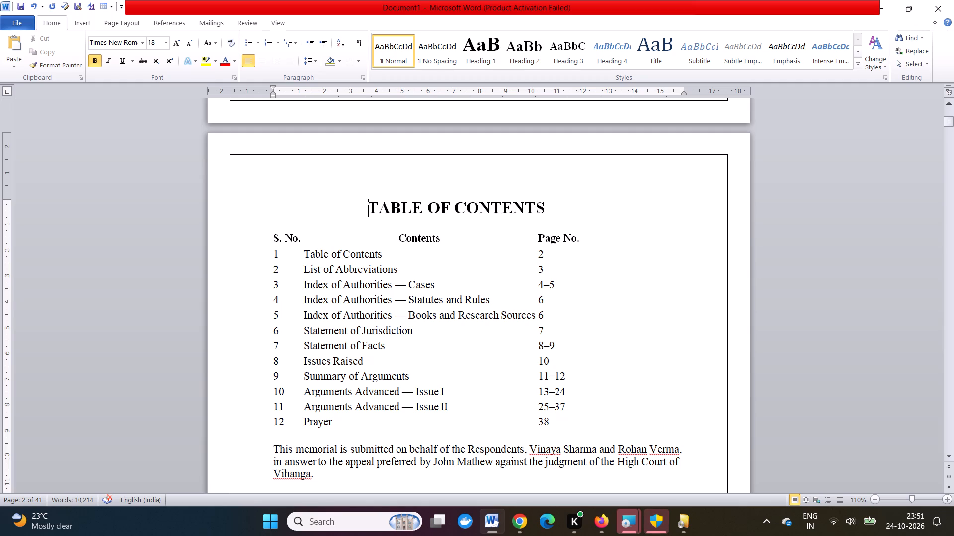
key("Up")
Apply the plain black grid table style with all borders to the TABLE OF CONTENTS table.
scroll(368, 191, "down", 1)
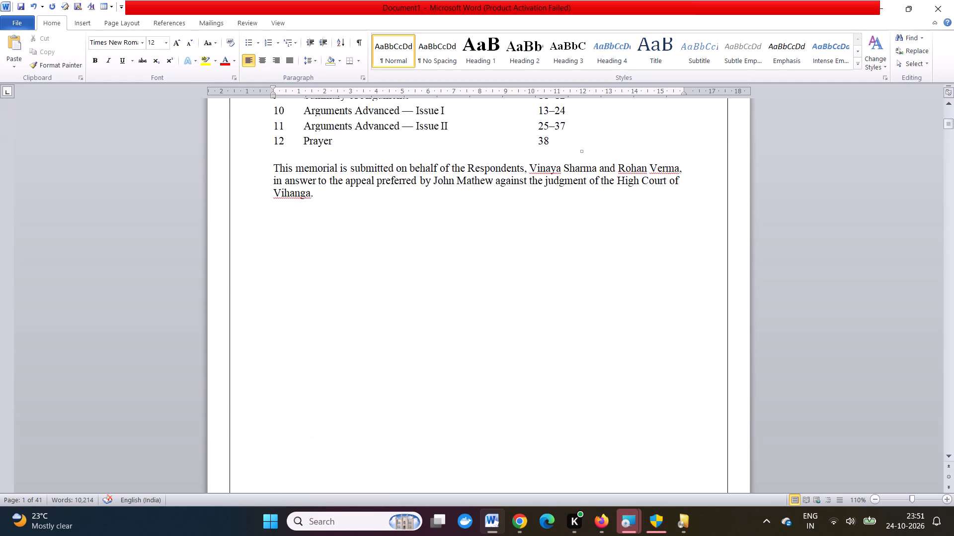
scroll(368, 191, "down", 1)
scroll(368, 191, "up", 1)
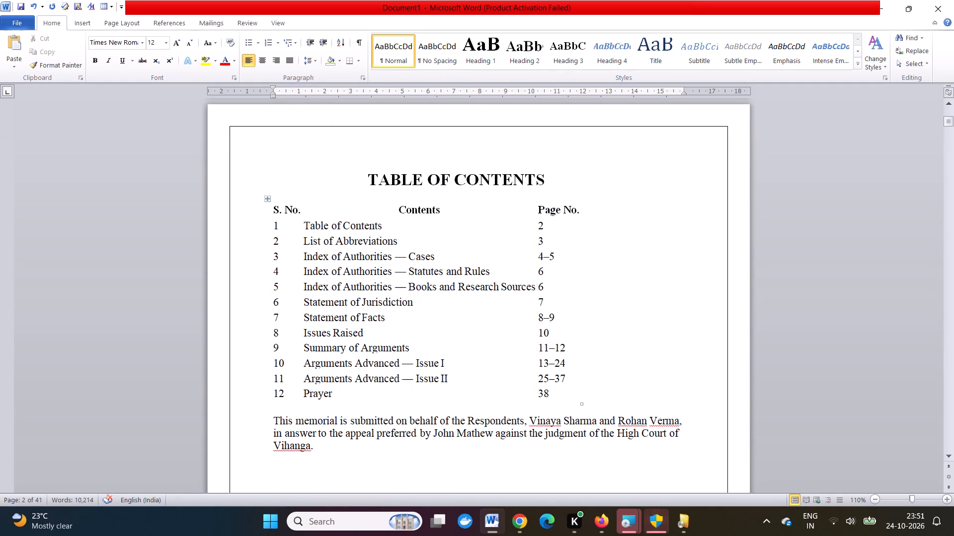
left_click(269, 198)
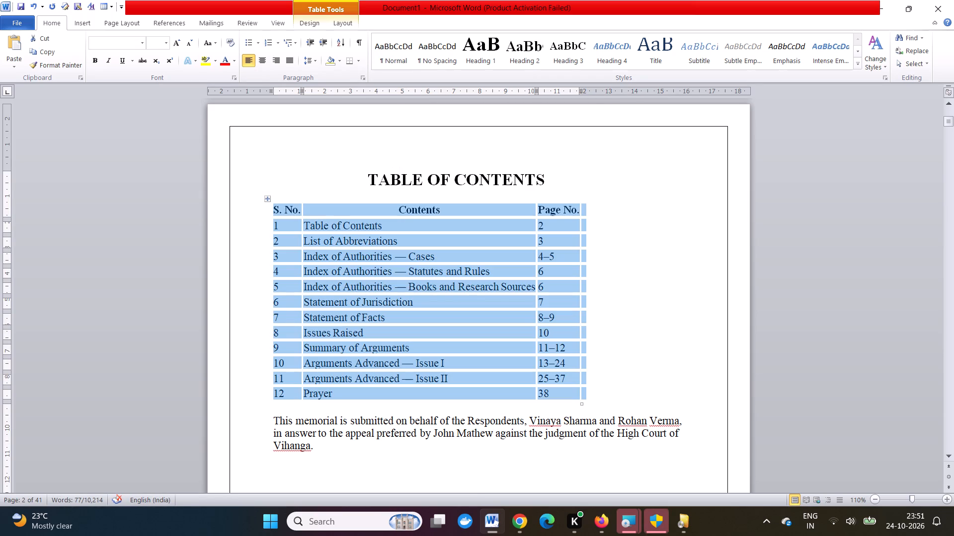
double_click(266, 200)
left_click(141, 46)
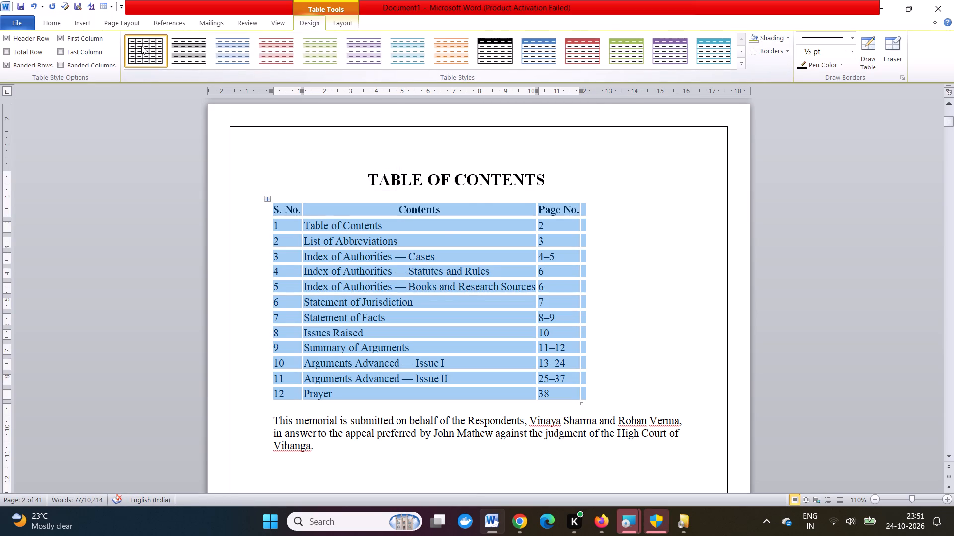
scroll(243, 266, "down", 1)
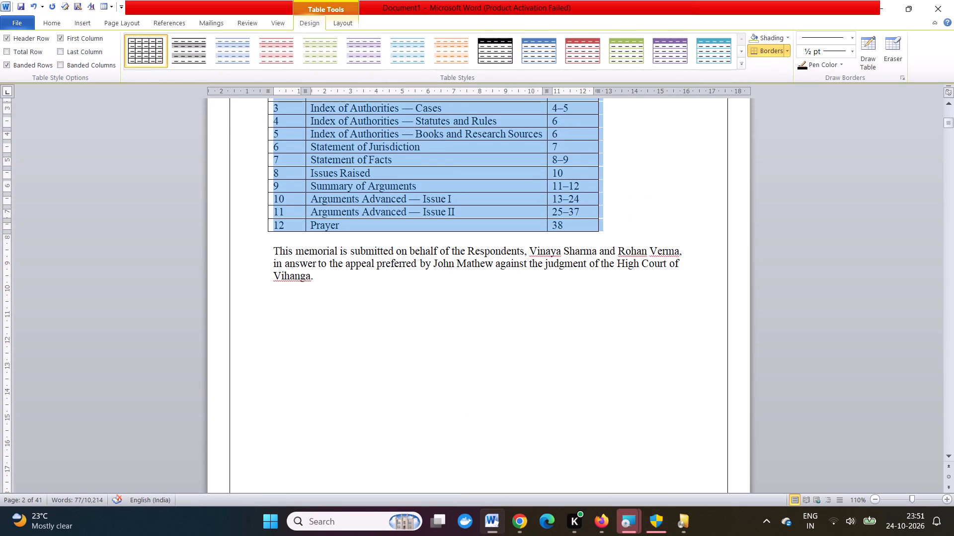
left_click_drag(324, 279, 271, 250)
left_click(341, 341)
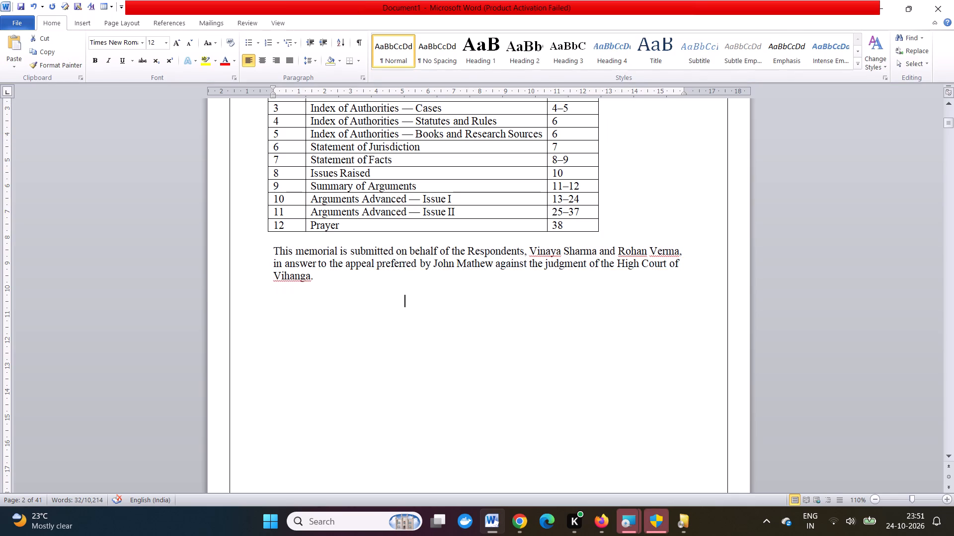
Insert a page break after the paragraph ending "to the laws of India.", before the INDEX OF AUTHORITIES — CASES heading.
scroll(341, 341, "down", 2)
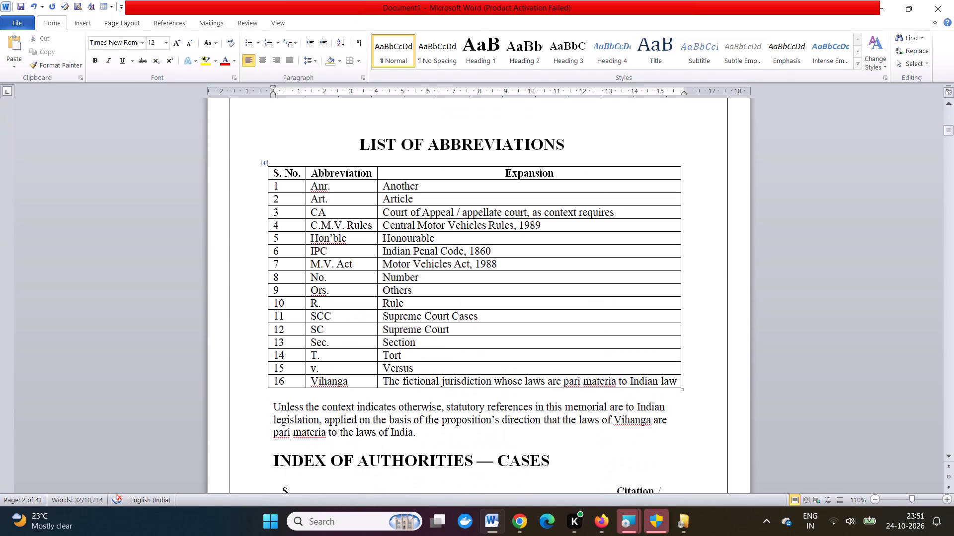
scroll(341, 341, "down", 1)
left_click(437, 274)
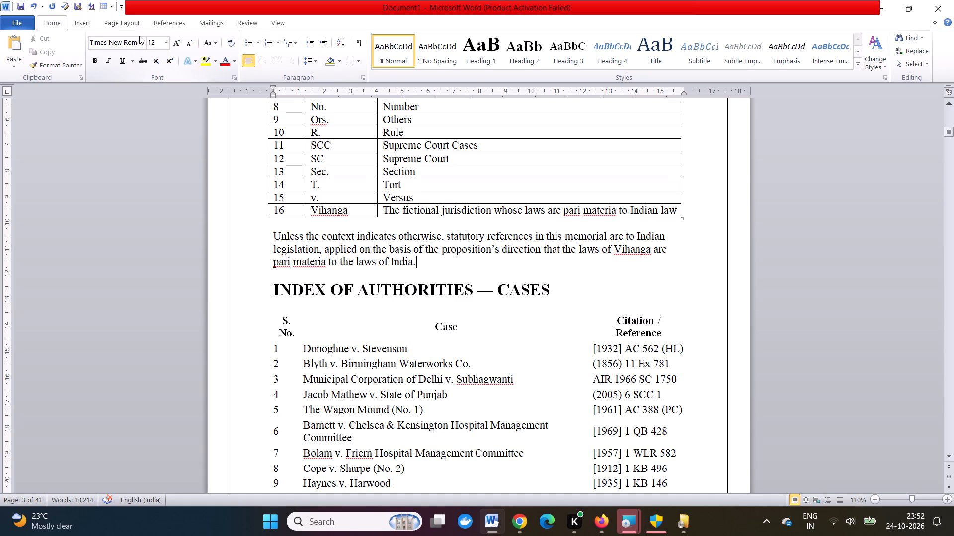
left_click(121, 22)
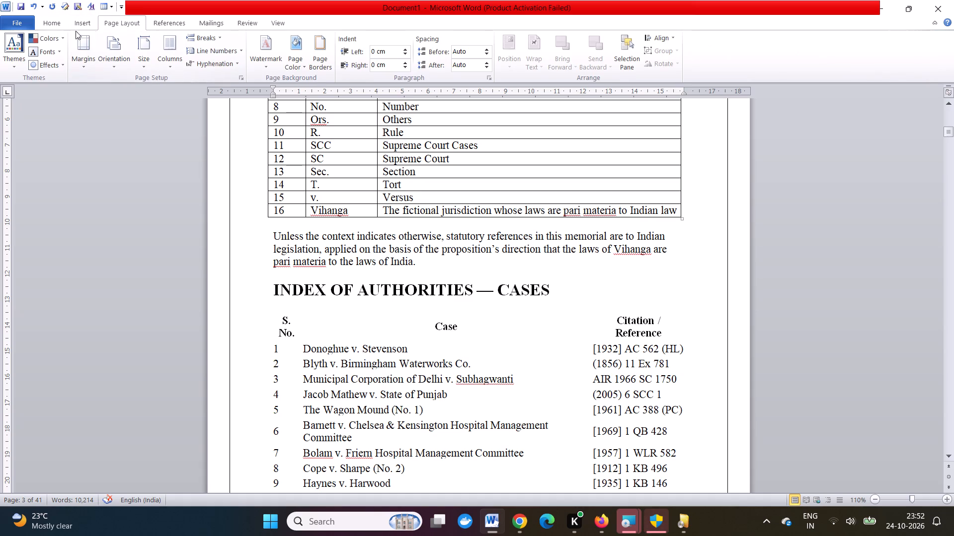
left_click(79, 21)
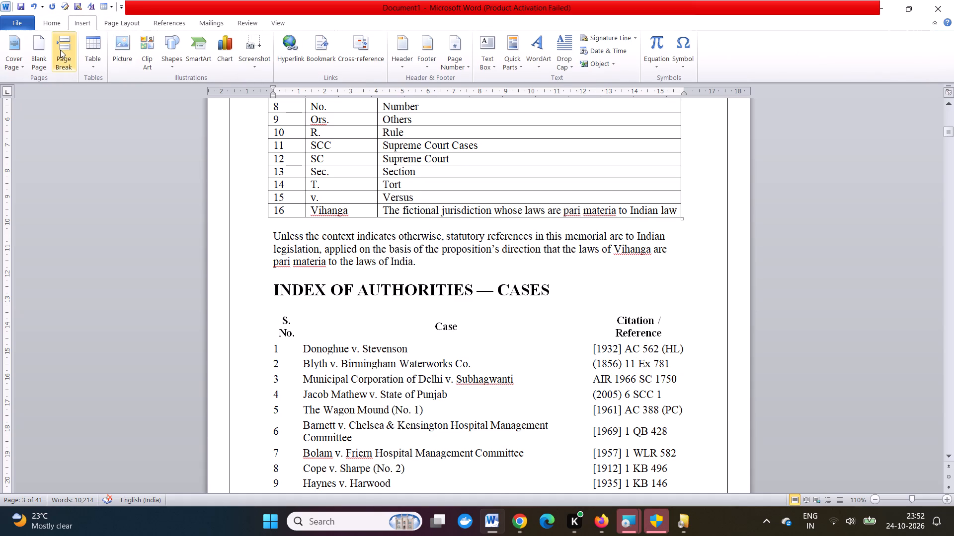
left_click(60, 50)
Apply the plain black grid table style with all borders to the INDEX OF AUTHORITIES — CASES table.
scroll(290, 337, "down", 2)
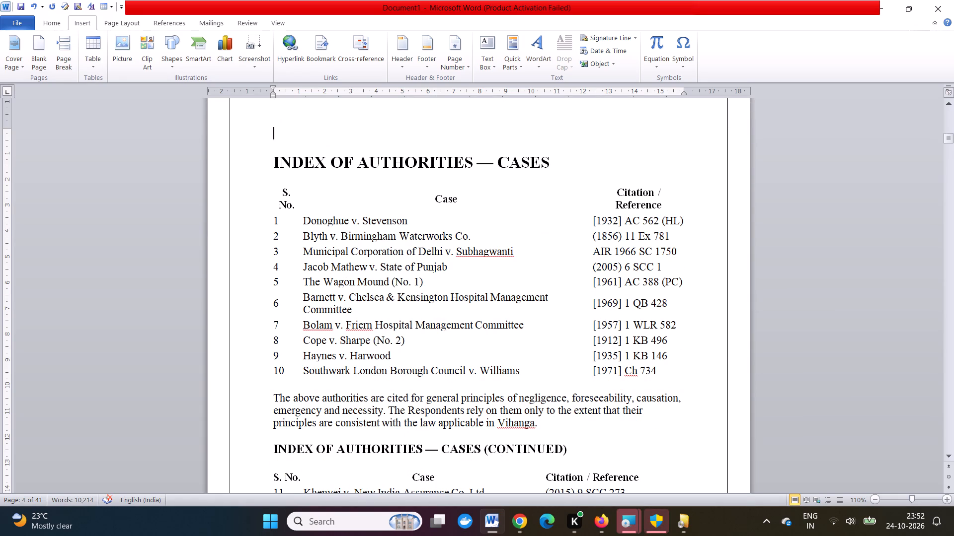
double_click(269, 183)
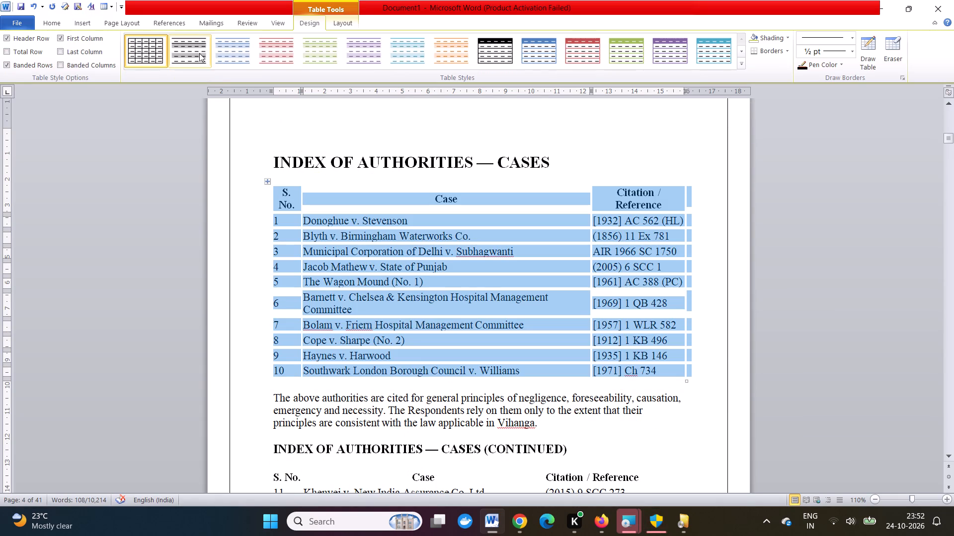
left_click(149, 55)
Insert a page break before the INDEX OF AUTHORITIES — CASES (CONTINUED) heading and remove the blank line above that heading.
scroll(404, 319, "down", 1)
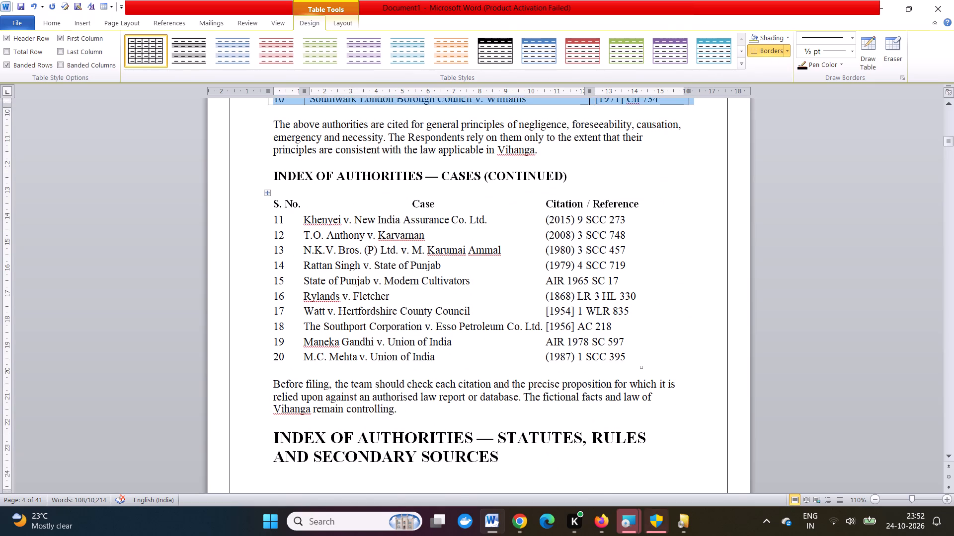
scroll(404, 319, "down", 1)
left_click(552, 286)
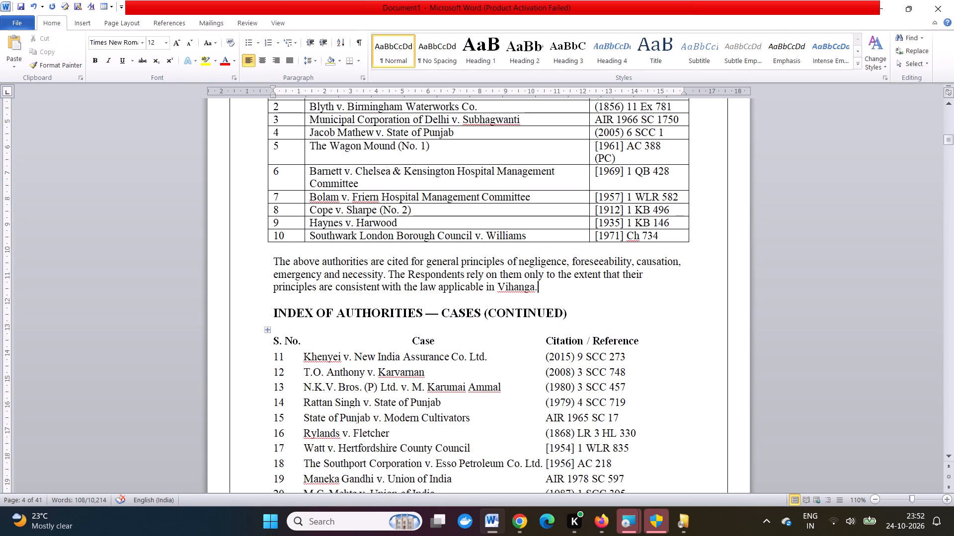
left_click(86, 24)
left_click(60, 53)
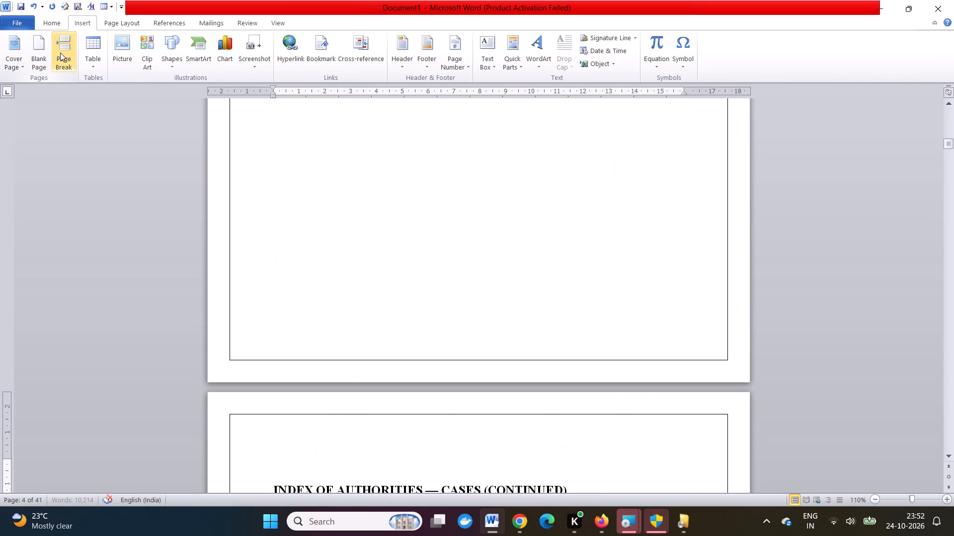
scroll(321, 283, "down", 1)
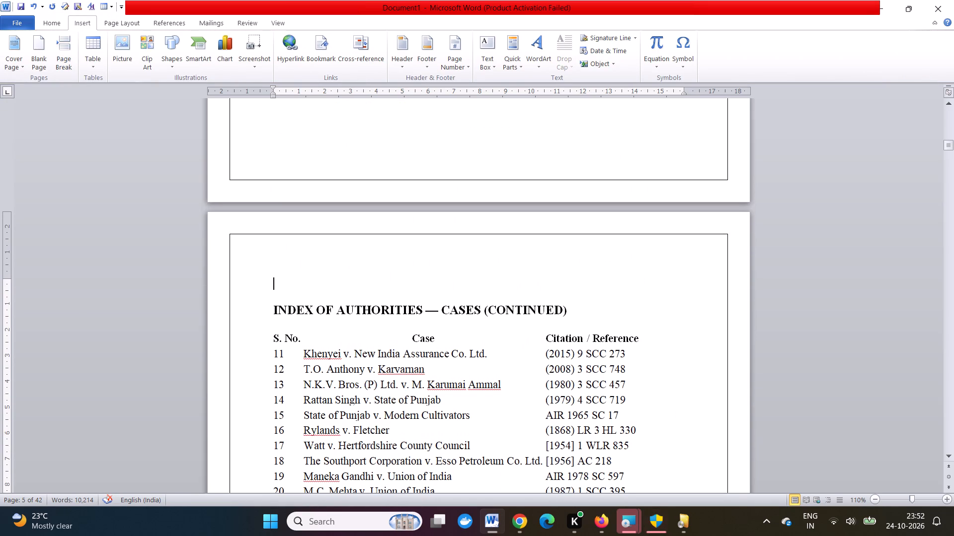
key("BackSpace")
scroll(312, 279, "down", 1)
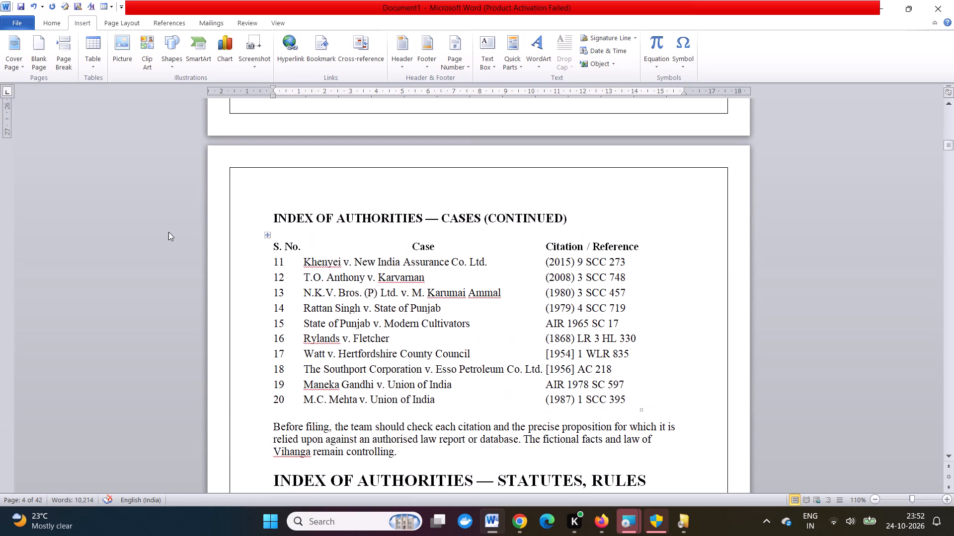
Apply the plain black grid table style with all borders to the INDEX OF AUTHORITIES — CASES (CONTINUED) table.
double_click(267, 235)
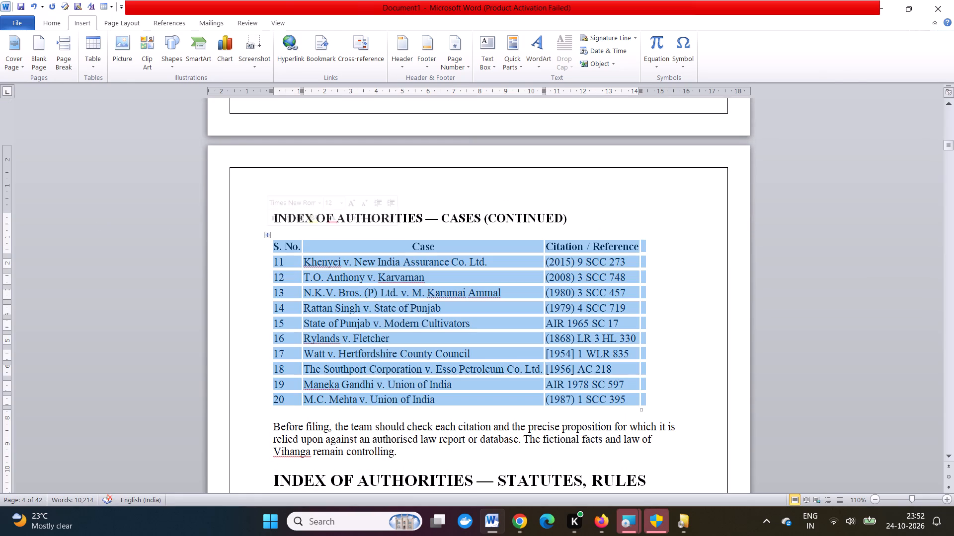
left_click(144, 46)
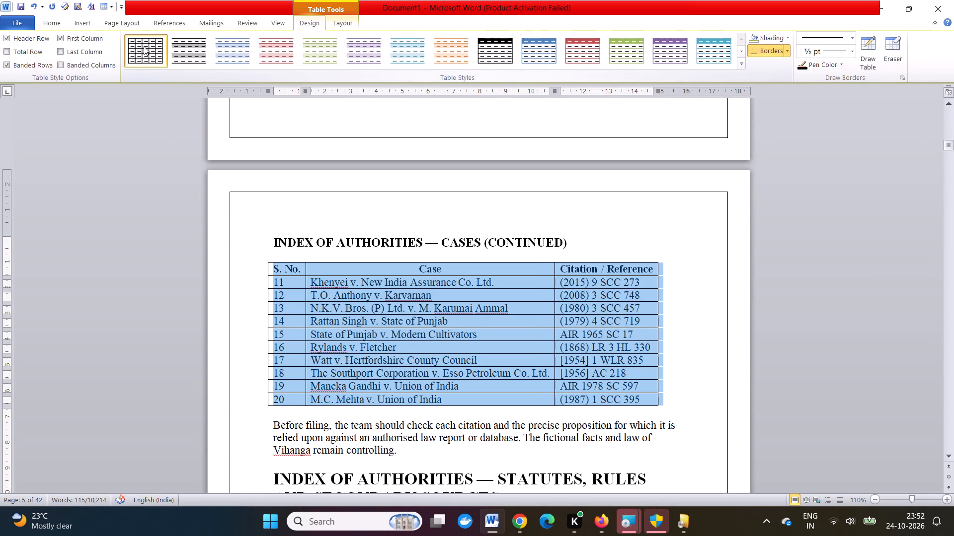
Insert a page break after the paragraph ending "Vihanga remain controlling.", before the INDEX OF AUTHORITIES — STATUTES, RULES AND SECONDARY SOURCES heading.
scroll(306, 229, "right", 1)
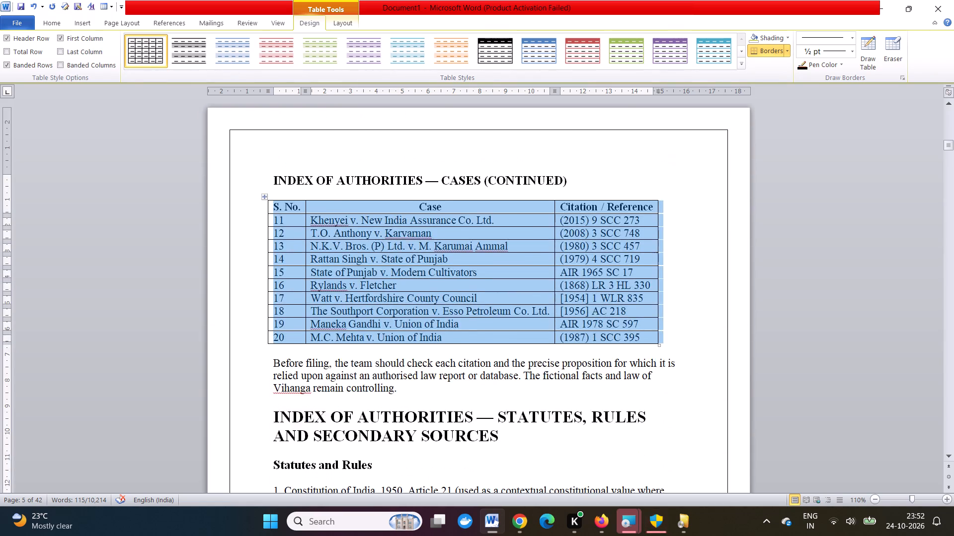
scroll(306, 229, "down", 1)
left_click(434, 185)
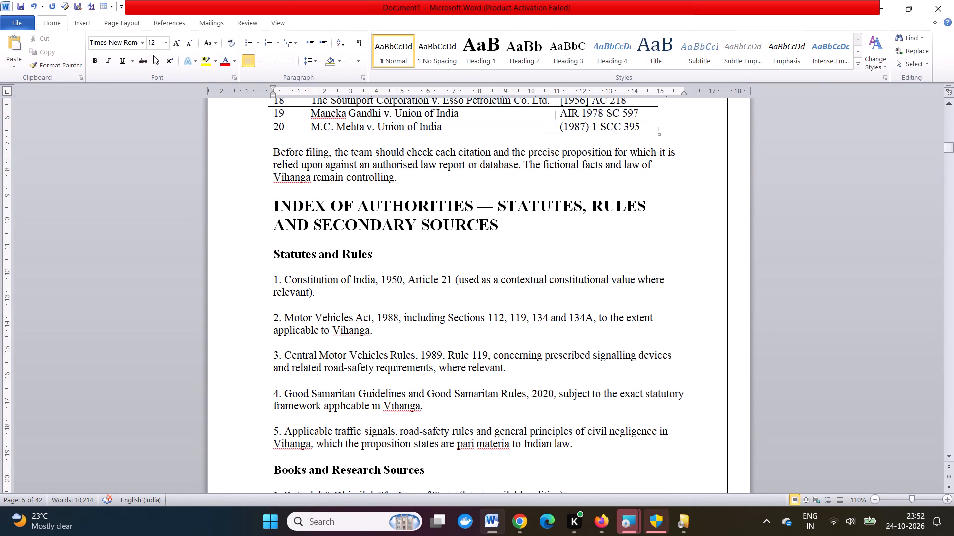
left_click(90, 27)
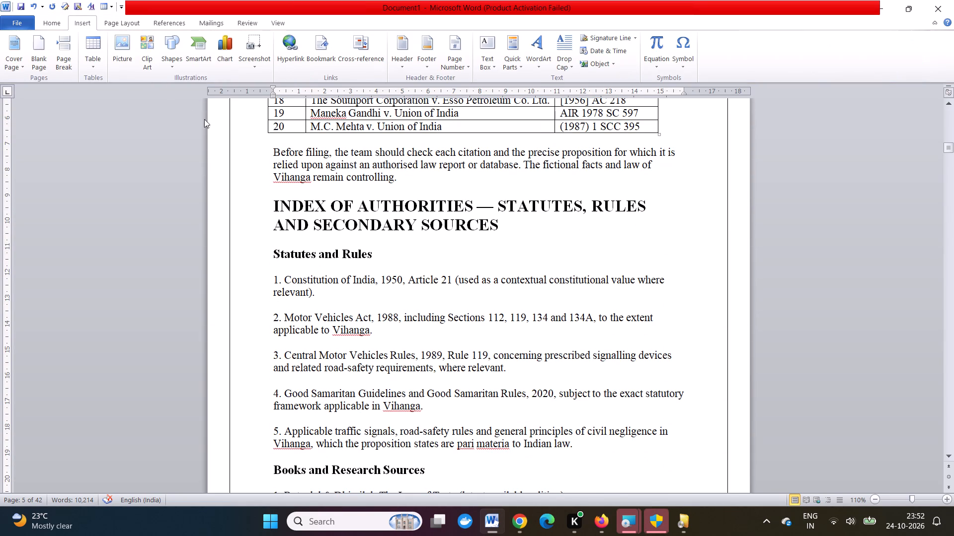
left_click(73, 47)
Review the page breaks, tables and headings across the memorial, viewing several pages at once.
scroll(372, 379, "down", 4)
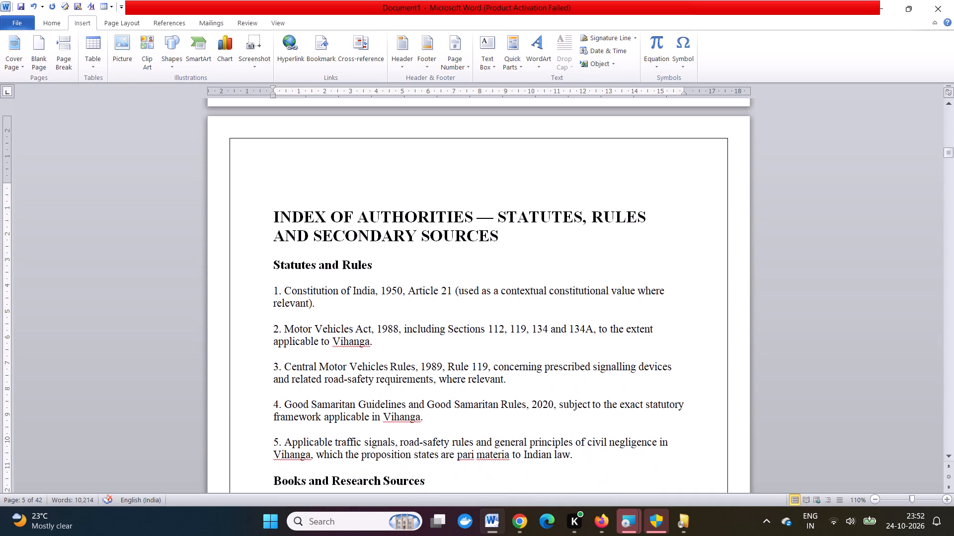
scroll(291, 246, "up", 6)
scroll(291, 246, "down", 3)
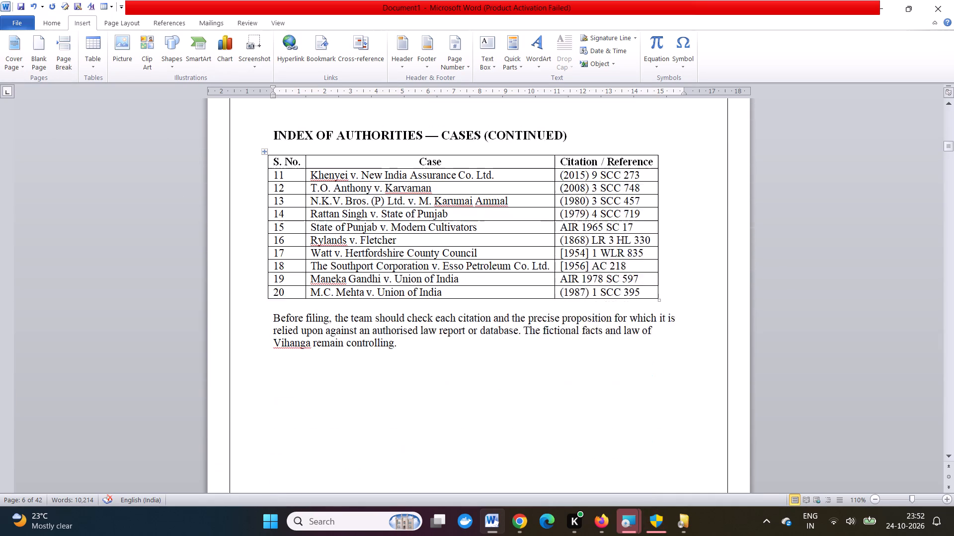
scroll(291, 246, "down", 7)
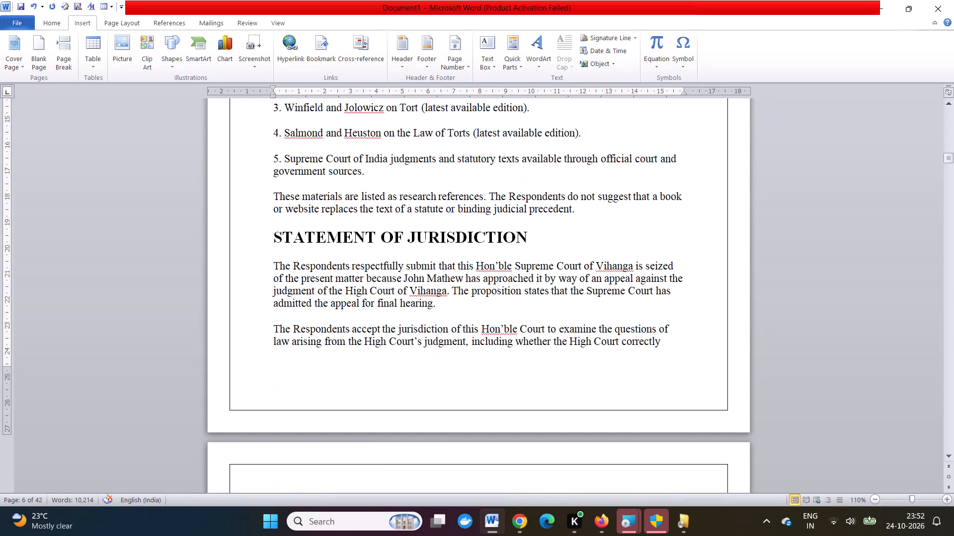
scroll(522, 233, "down", 3, "ctrl")
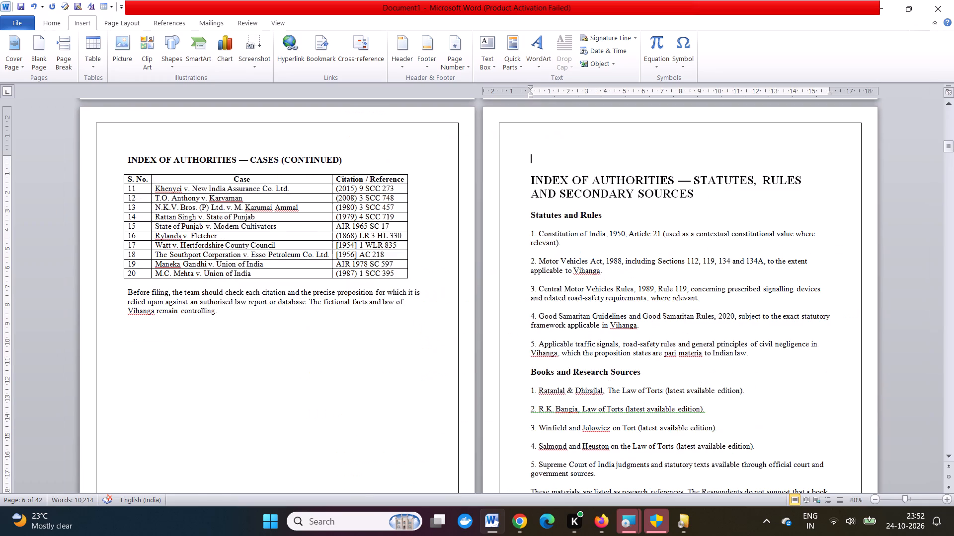
scroll(522, 233, "down", 6, "ctrl")
scroll(522, 233, "up", 1)
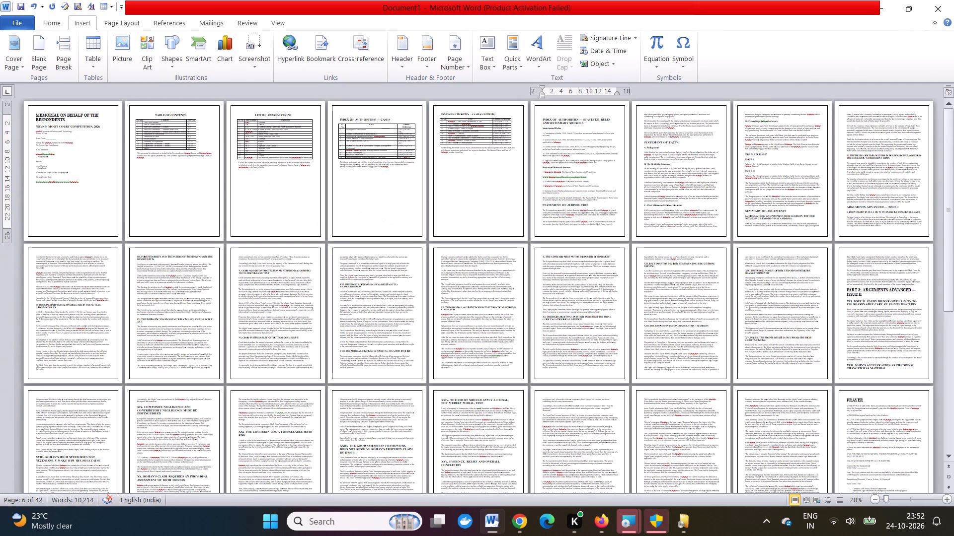
scroll(233, 190, "up", 2, "ctrl")
scroll(233, 190, "up", 4)
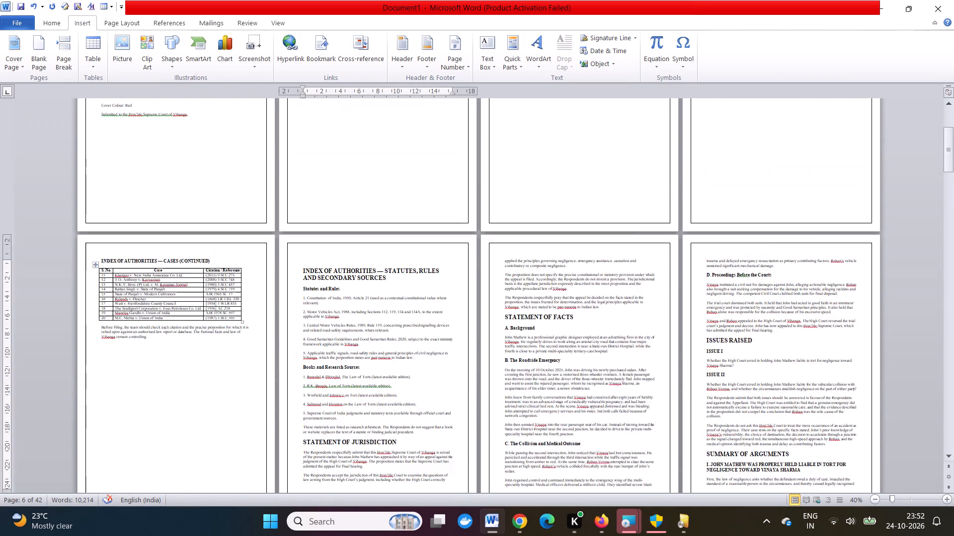
scroll(233, 190, "up", 5)
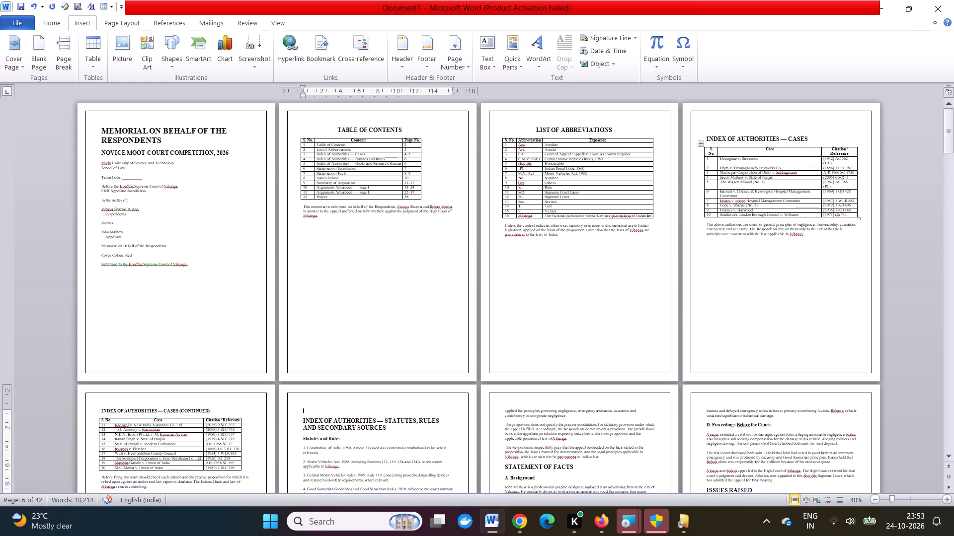
Justify the INDEX OF AUTHORITIES — CASES heading.
left_click_drag(708, 137, 806, 138)
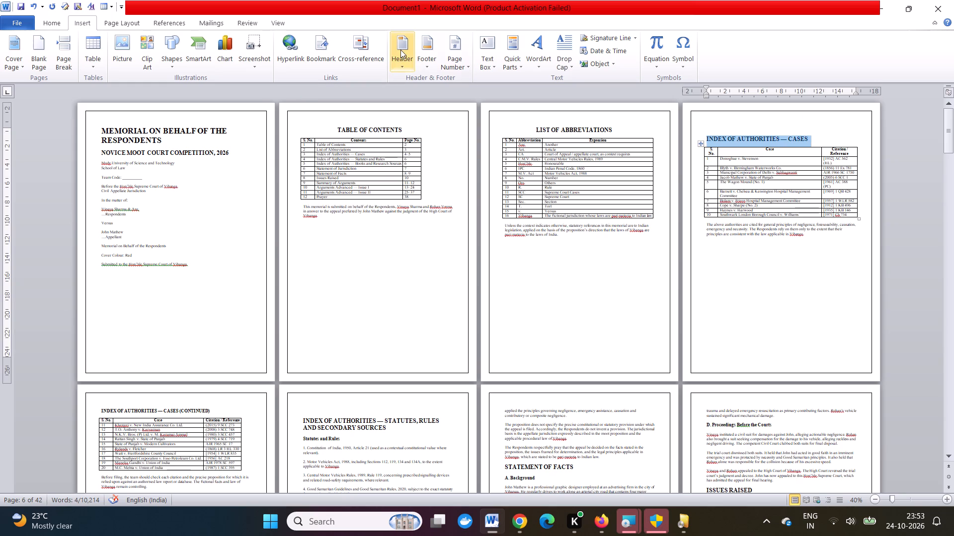
left_click(48, 24)
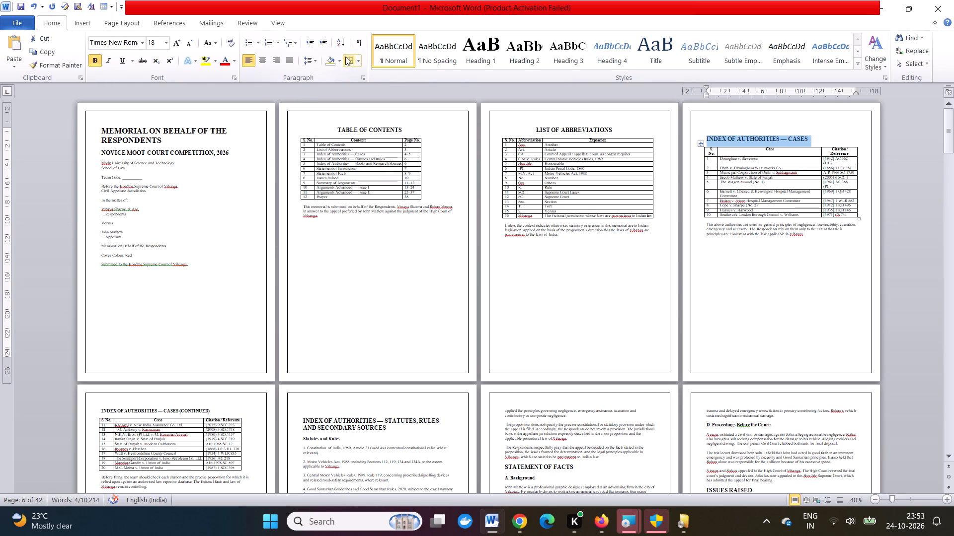
left_click(287, 62)
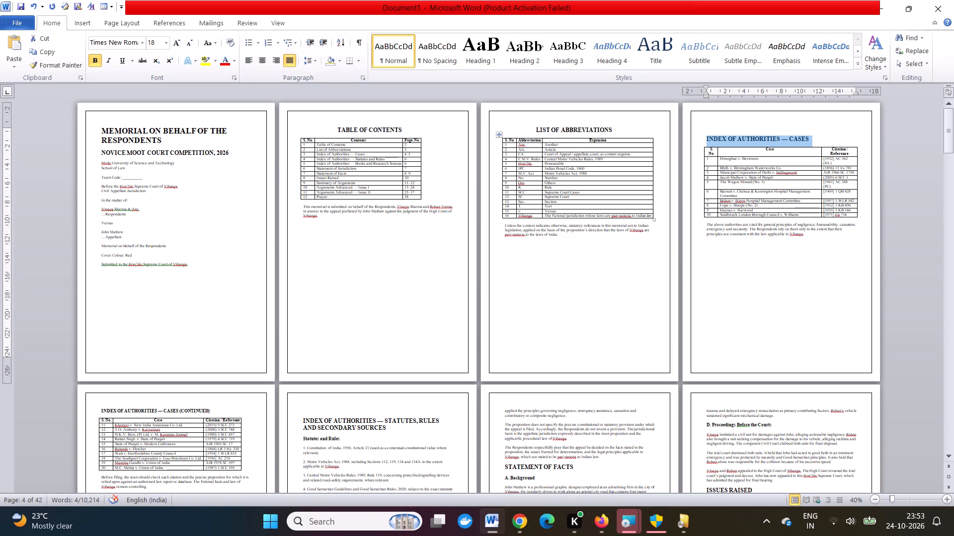
Remove the blank line above the INDEX OF AUTHORITIES — CASES heading.
left_click(704, 129)
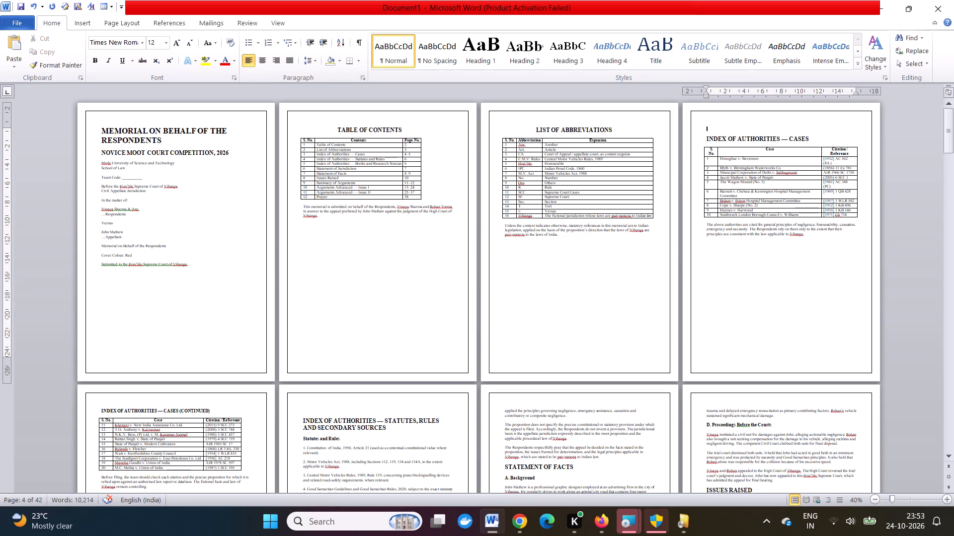
key("BackSpace")
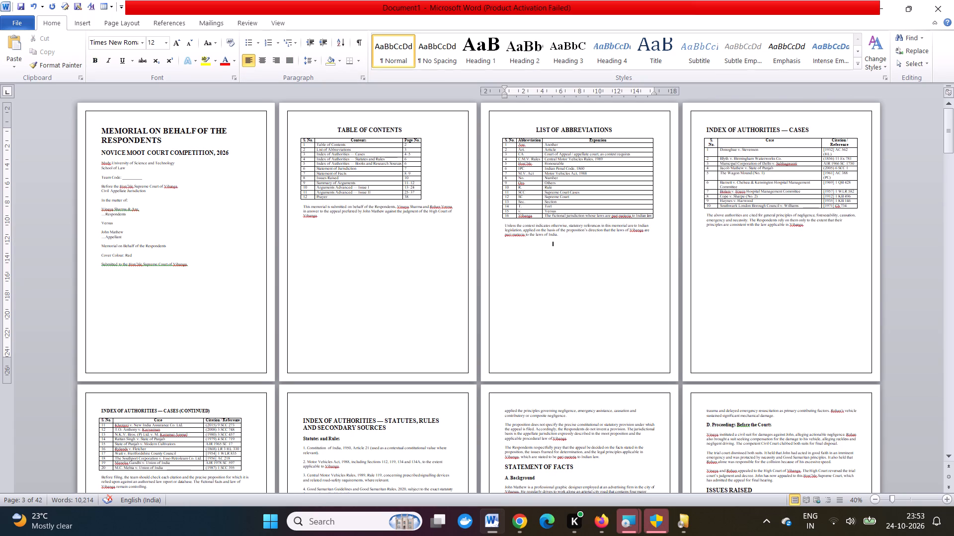
Shift the INDEX OF AUTHORITIES — CASES heading to the middle above its table with 16 leading spaces.
left_click(704, 128)
key("space")
key("space")
key("space")
key("space")
key("space")
key("space")
key("space")
key("space")
key("space")
key("space")
key("space")
key("space")
key("space")
key("space")
key("space")
key("space")
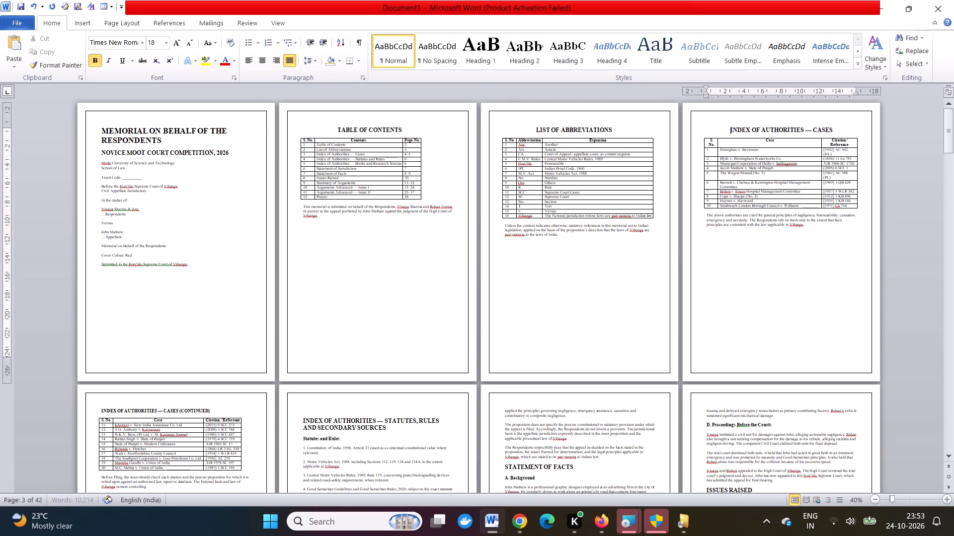
Slightly reduce the memorial's top page margin so the headings start higher on the pages.
scroll(704, 128, "down", 1)
scroll(704, 128, "up", 1)
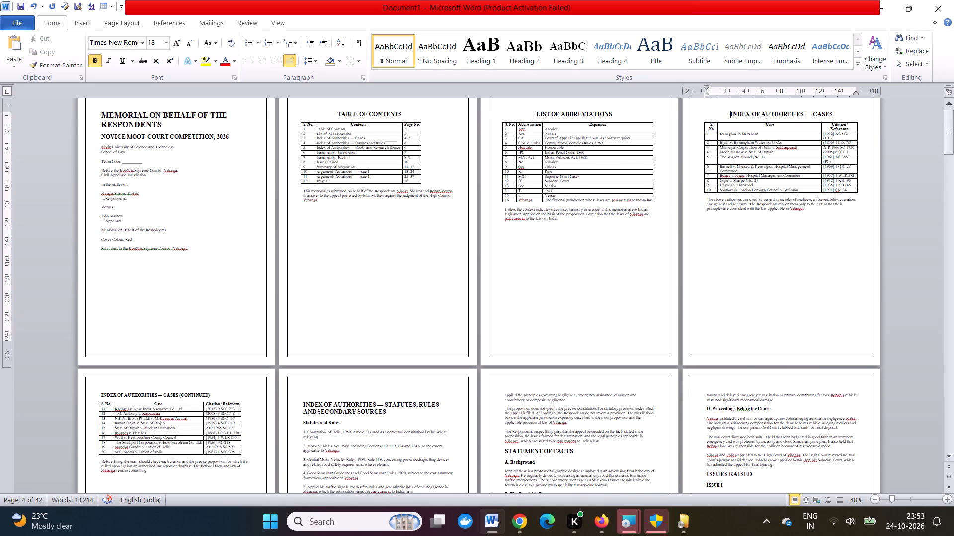
scroll(704, 128, "up", 1)
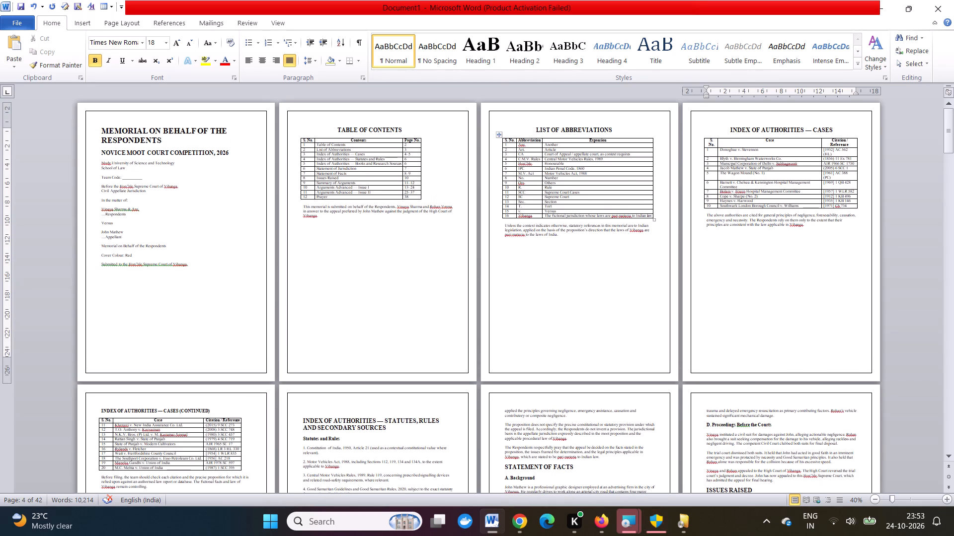
scroll(593, 144, "up", 1, "ctrl")
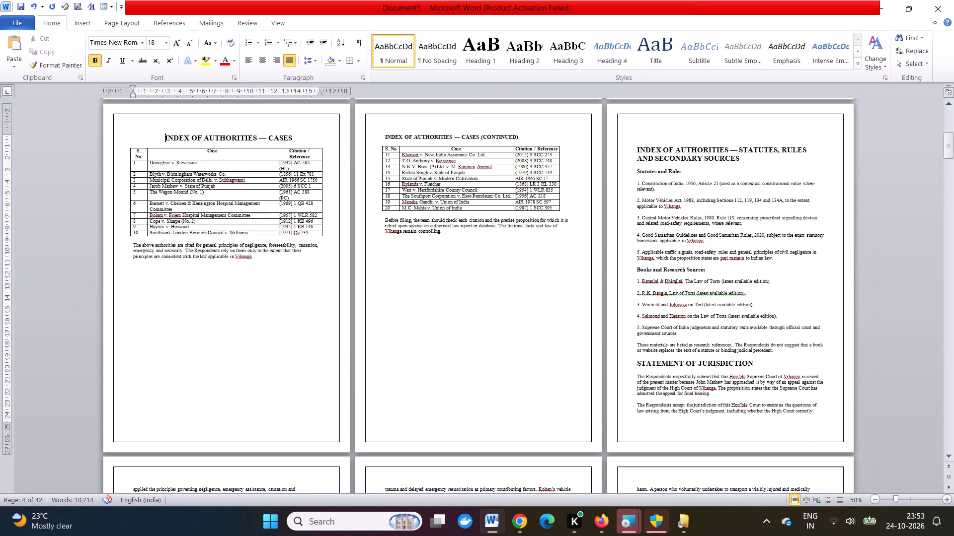
scroll(593, 144, "up", 10)
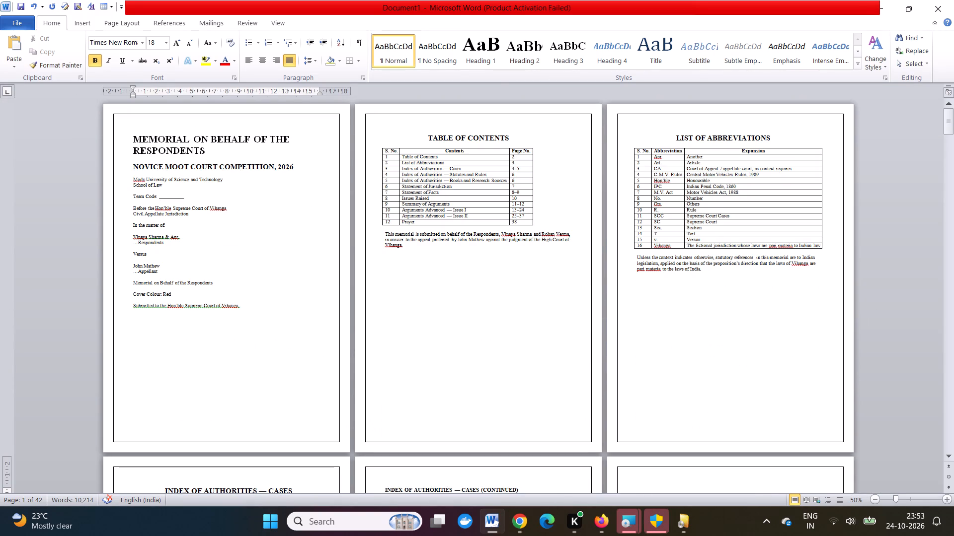
left_click(465, 123)
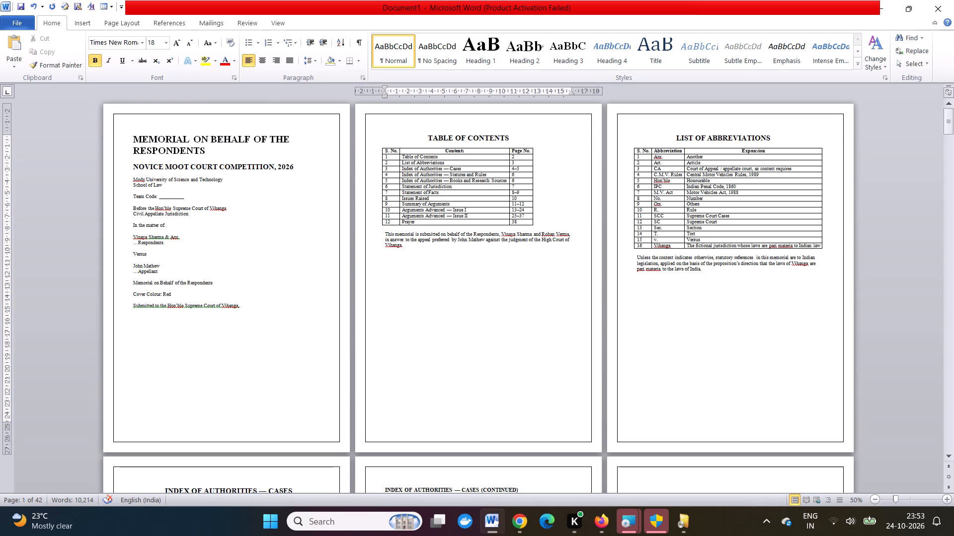
left_click_drag(6, 133, 6, 129)
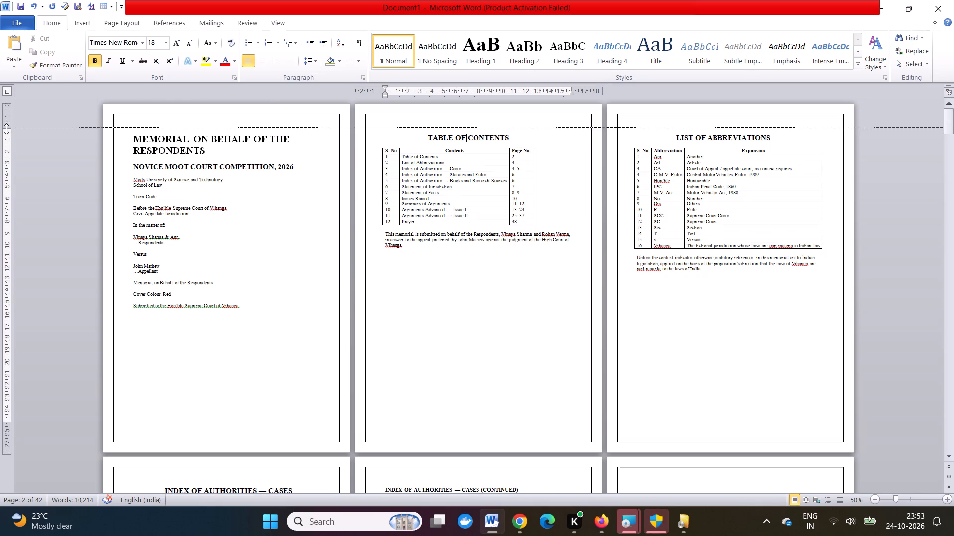
left_click_drag(6, 129, 6, 128)
scroll(644, 271, "up", 1, "ctrl")
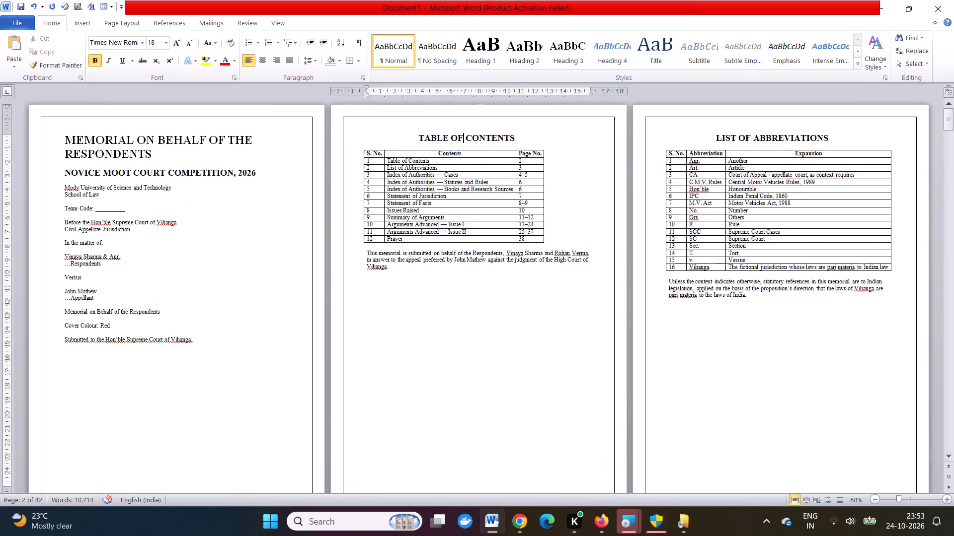
scroll(644, 271, "up", 1, "ctrl")
scroll(644, 271, "up", 1)
scroll(644, 271, "down", 2)
scroll(644, 271, "up", 1)
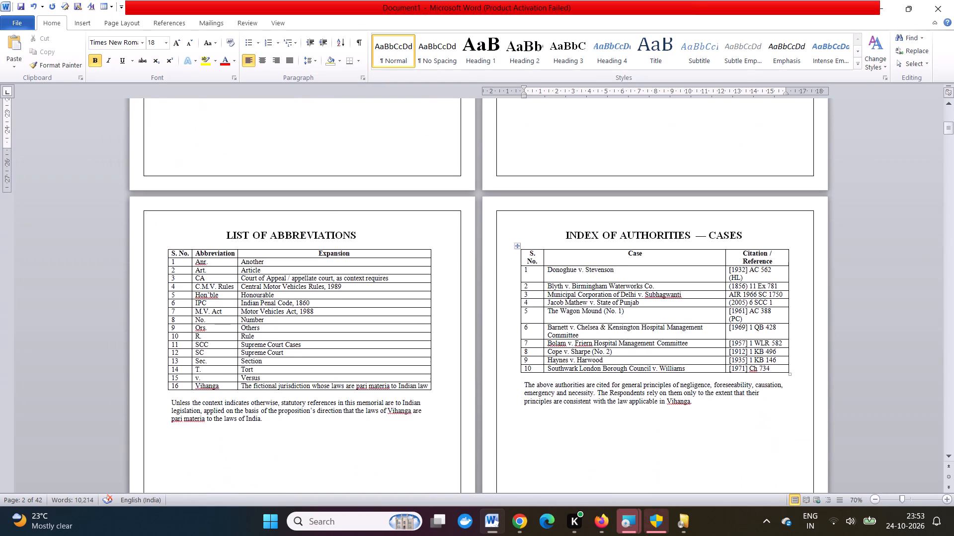
scroll(644, 271, "up", 1)
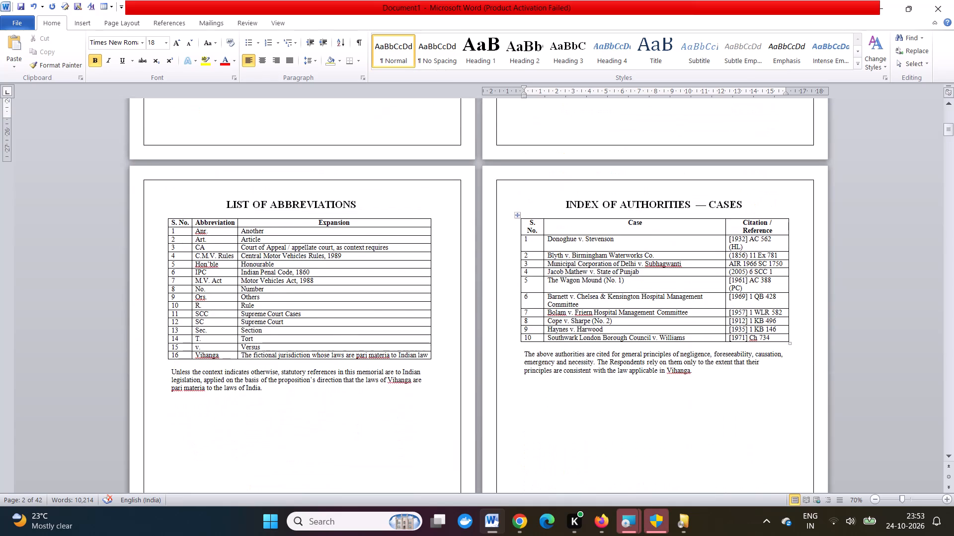
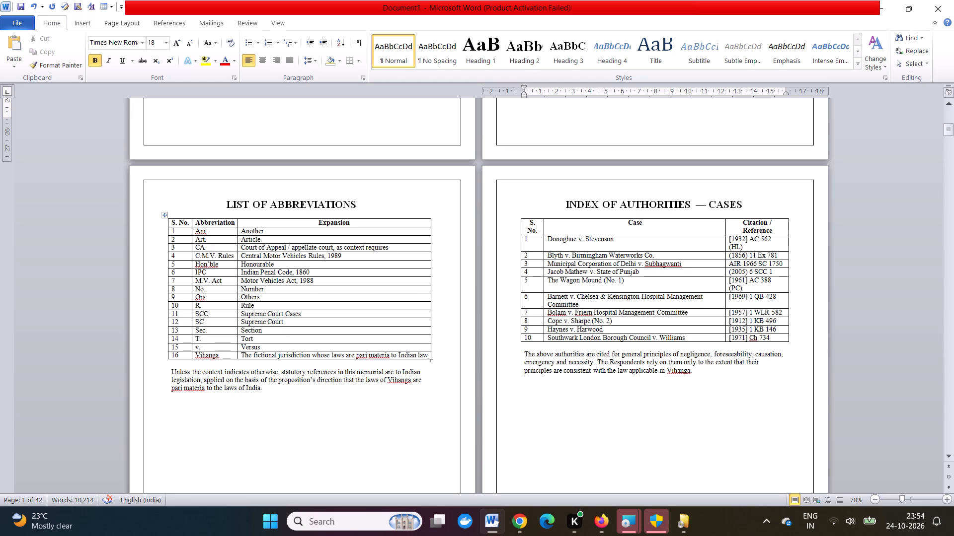
Review the layout of the cover, TABLE OF CONTENTS, LIST OF ABBREVIATIONS and INDEX OF AUTHORITIES — CASES pages.
scroll(587, 239, "up", 1)
scroll(732, 256, "up", 5)
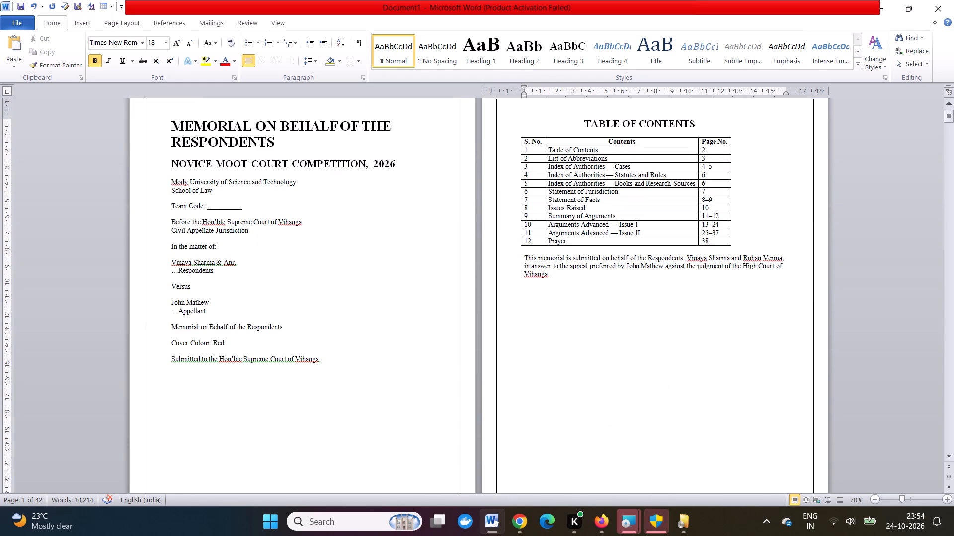
scroll(732, 256, "up", 1)
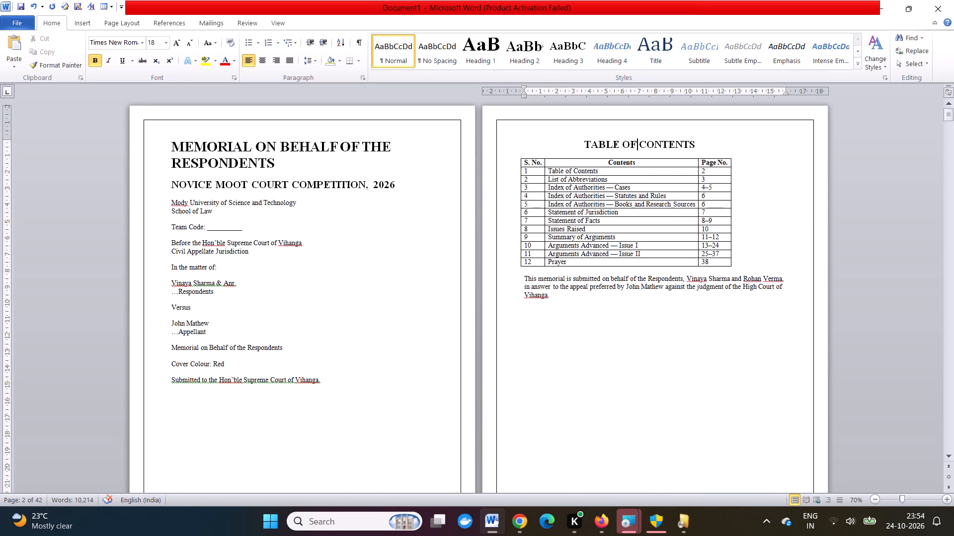
scroll(732, 256, "down", 3)
scroll(732, 256, "right", 1)
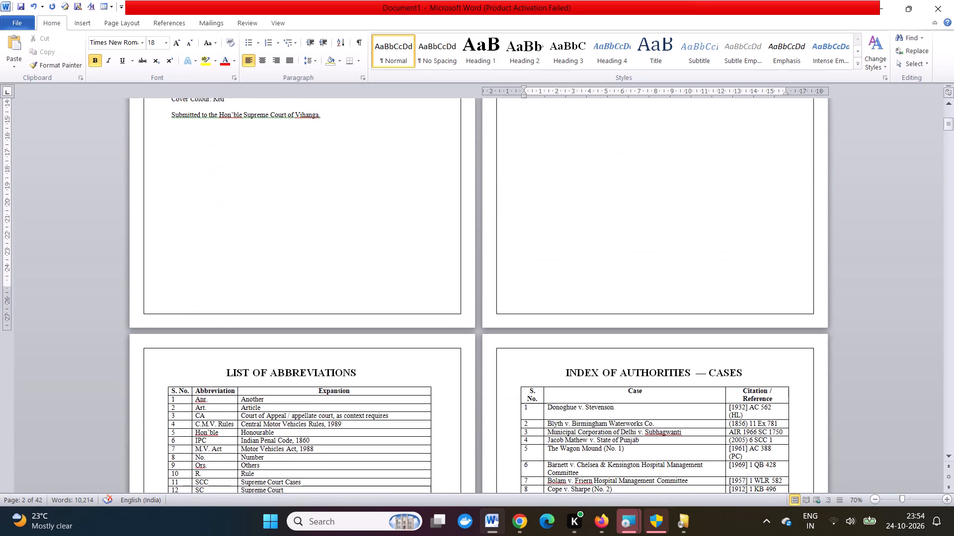
scroll(732, 256, "right", 2)
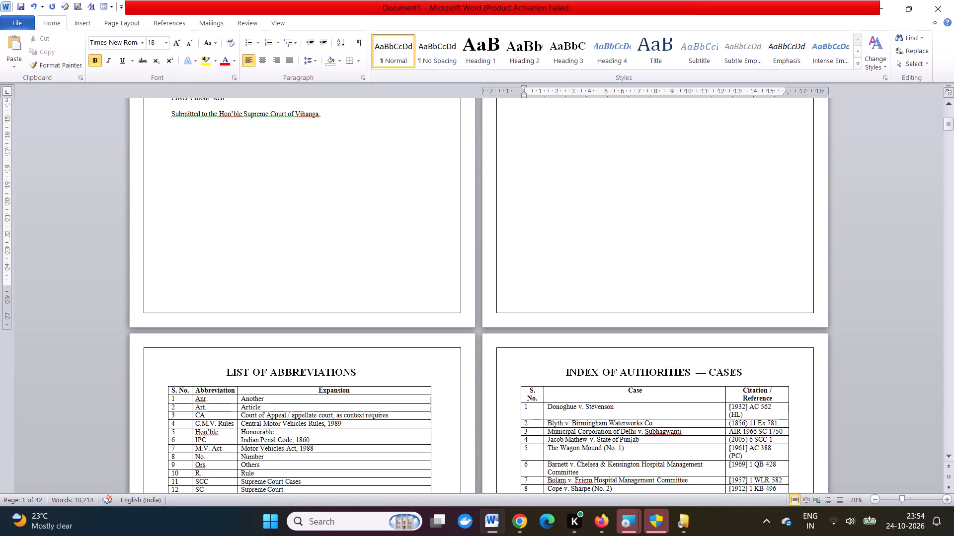
scroll(732, 256, "right", 1)
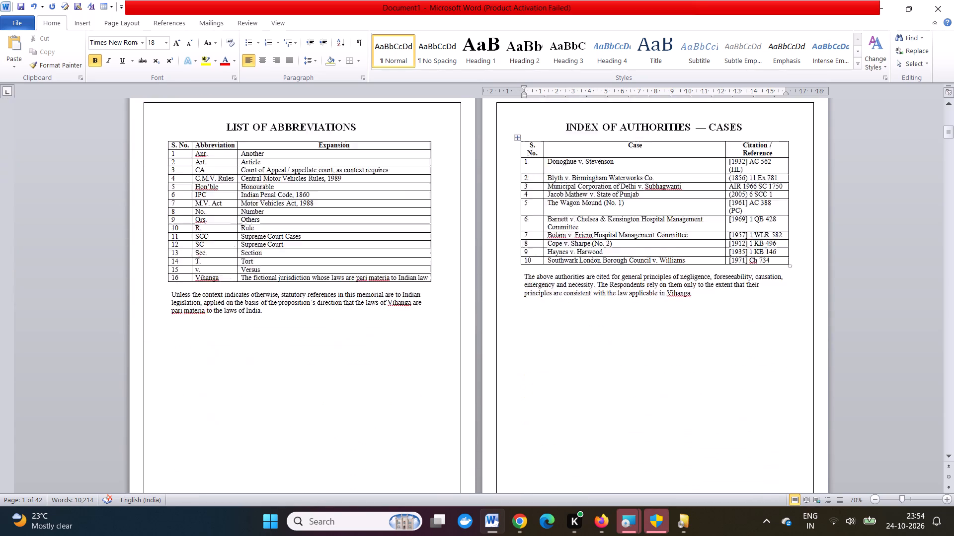
scroll(732, 256, "right", 1)
scroll(732, 256, "up", 3)
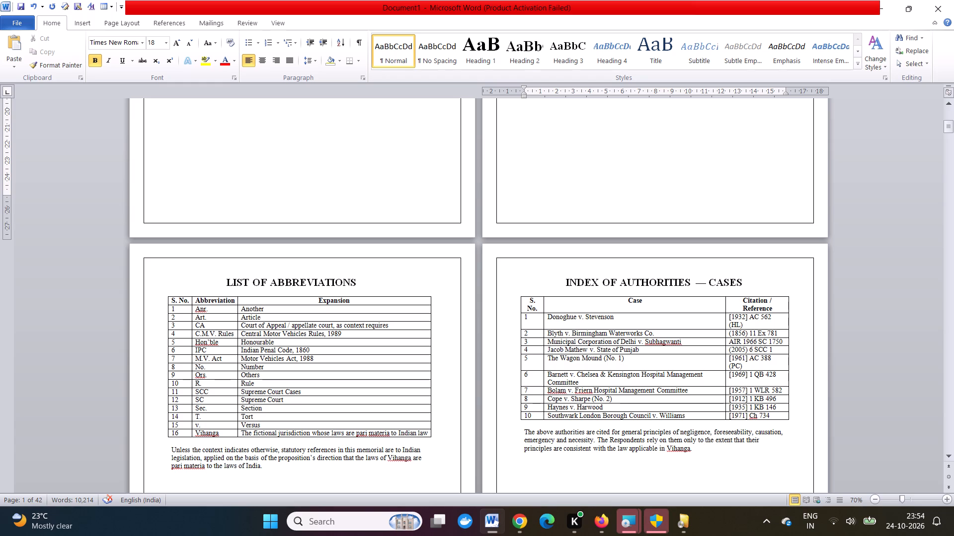
scroll(563, 256, "up", 5)
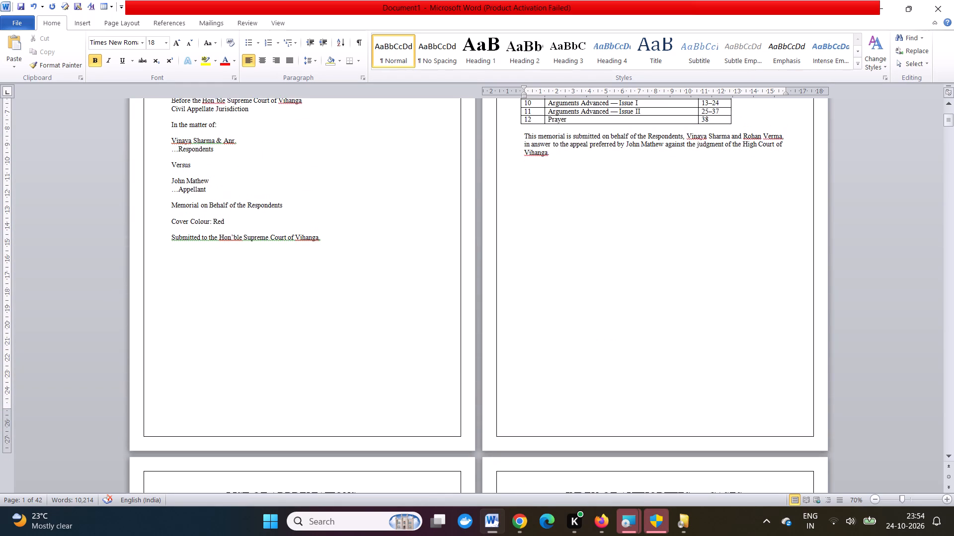
scroll(563, 256, "down", 6)
scroll(563, 256, "up", 2)
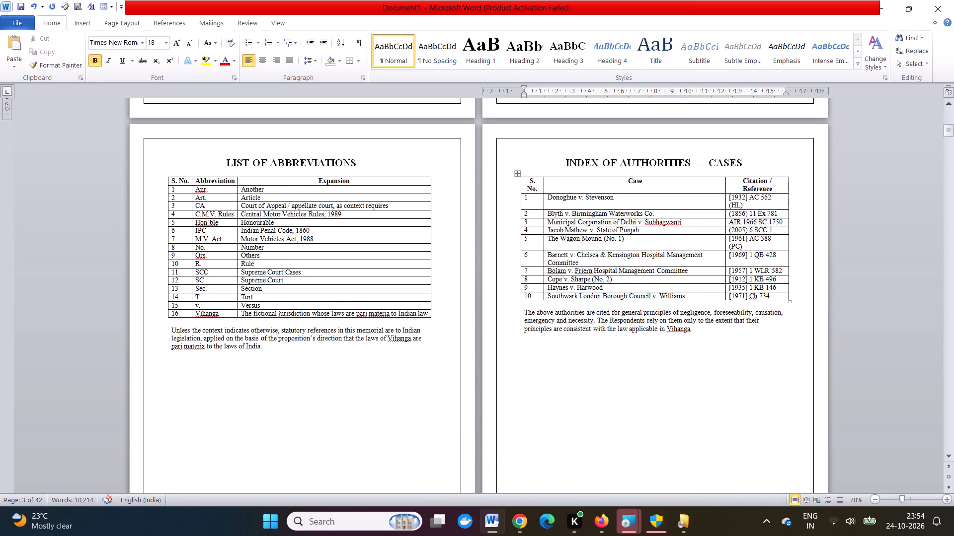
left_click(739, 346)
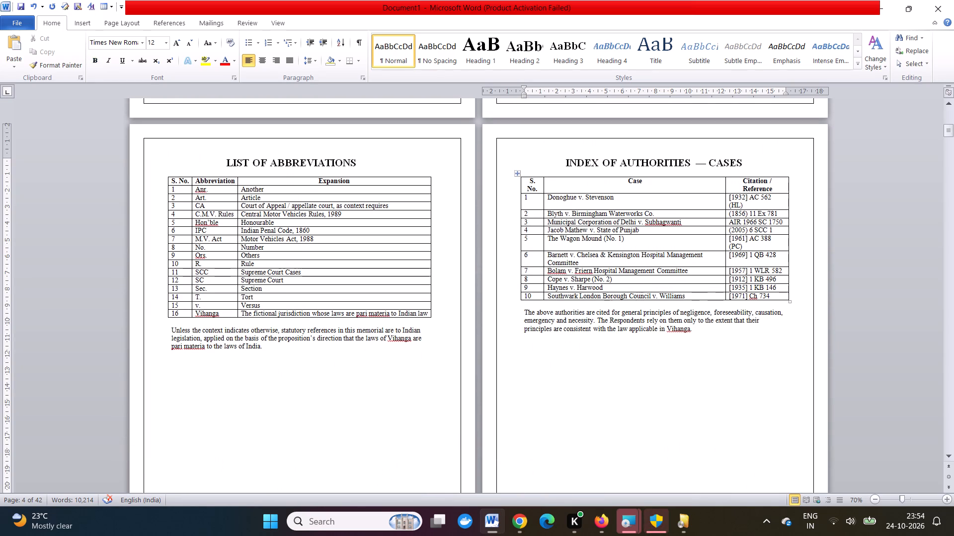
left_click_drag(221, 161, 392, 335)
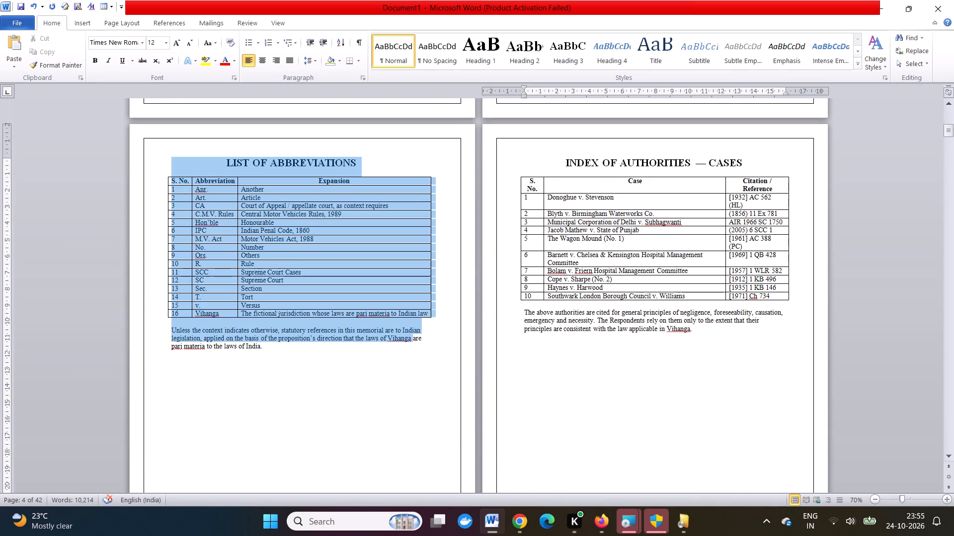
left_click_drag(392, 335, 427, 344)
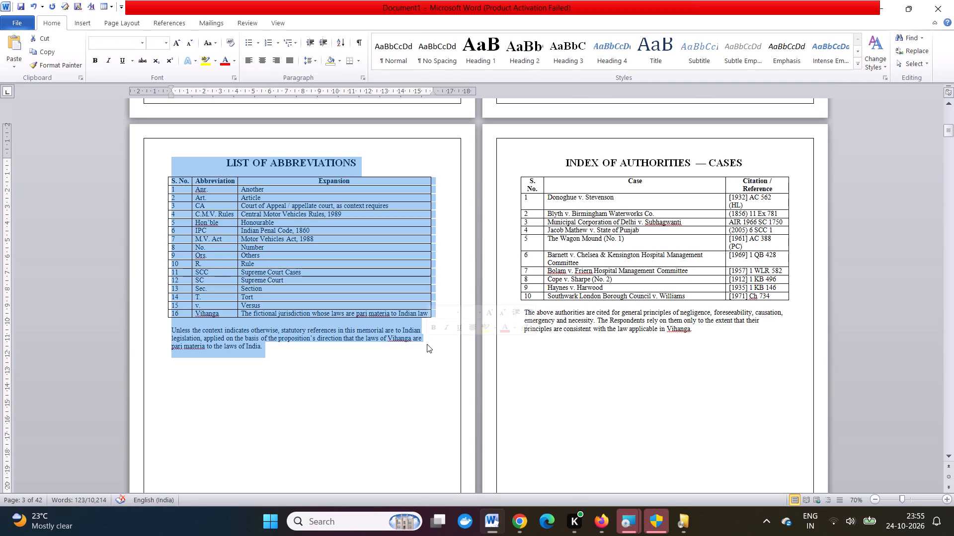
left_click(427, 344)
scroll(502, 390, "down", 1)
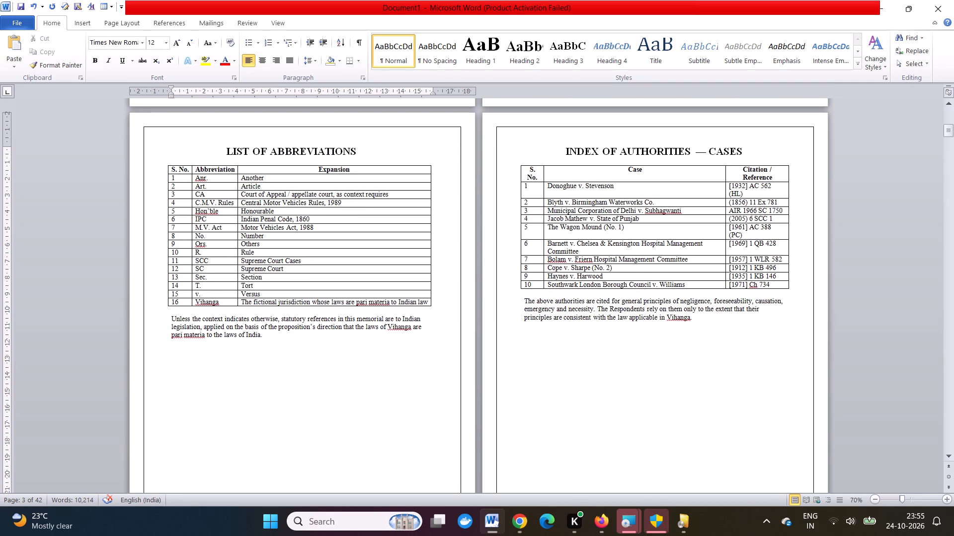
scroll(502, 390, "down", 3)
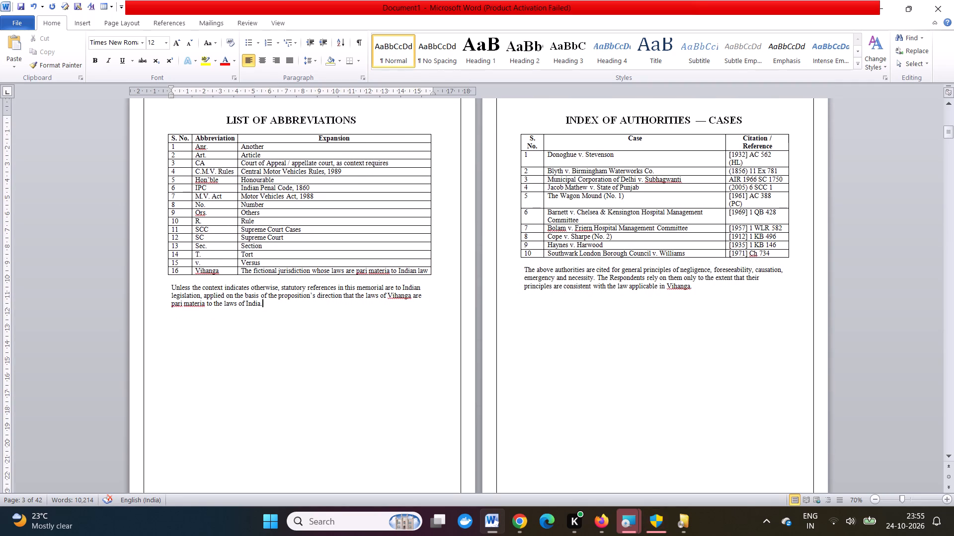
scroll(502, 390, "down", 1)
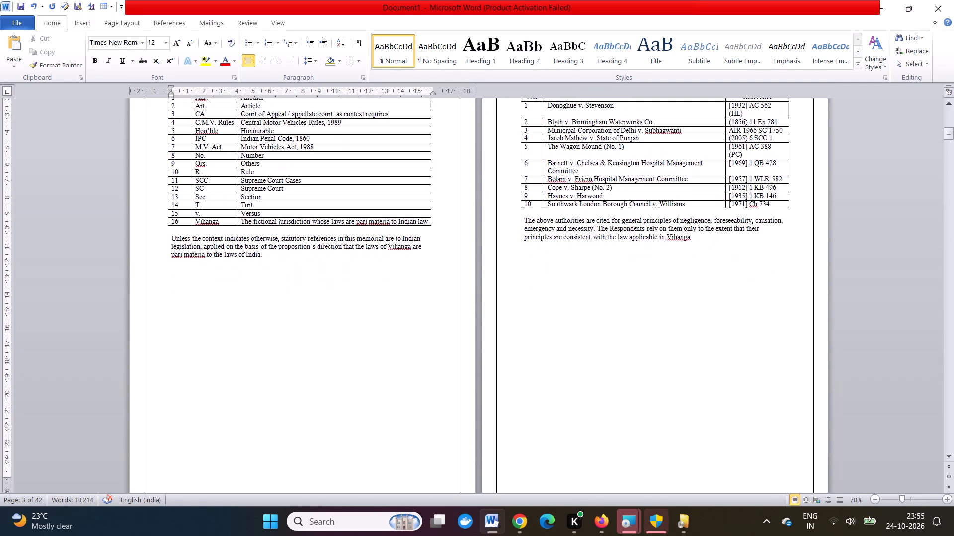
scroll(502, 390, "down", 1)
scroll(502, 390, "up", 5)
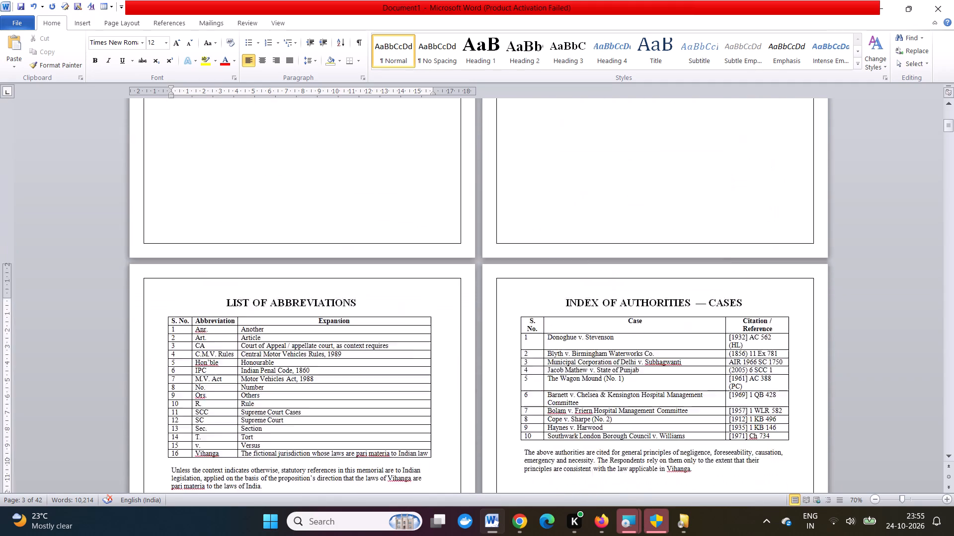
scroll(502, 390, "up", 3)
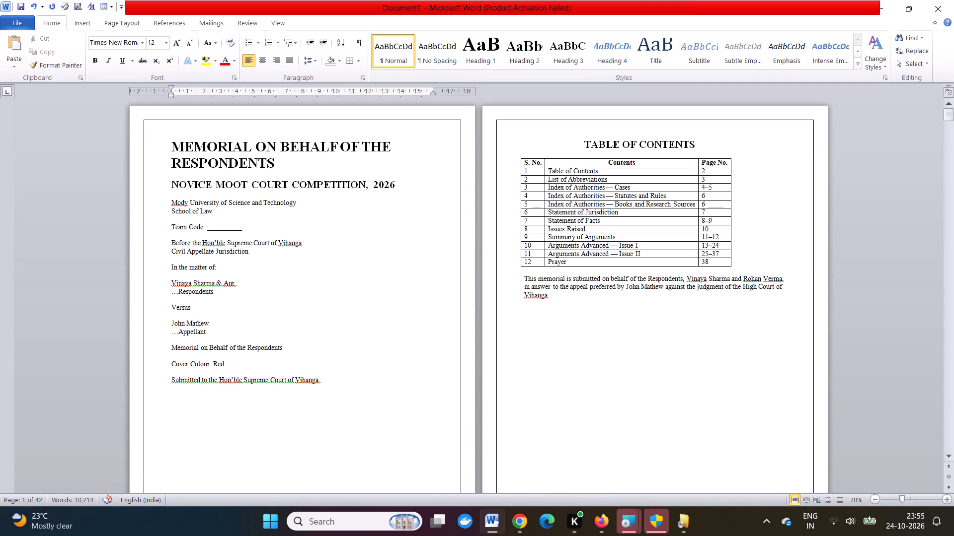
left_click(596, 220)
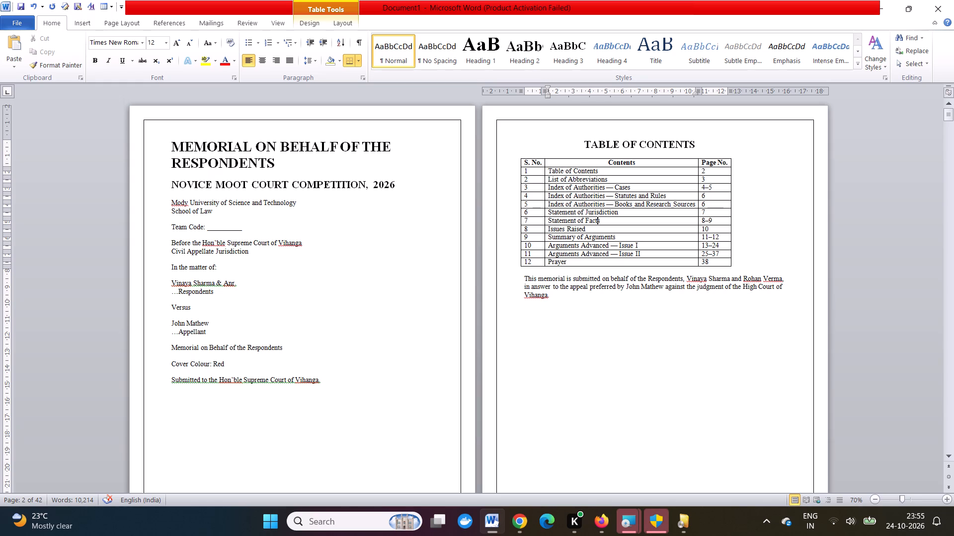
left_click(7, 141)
Delete the run of blank pages from the first empty page after the PRAYER section's closing page through the document's end.
scroll(269, 216, "down", 6)
scroll(269, 216, "up", 1)
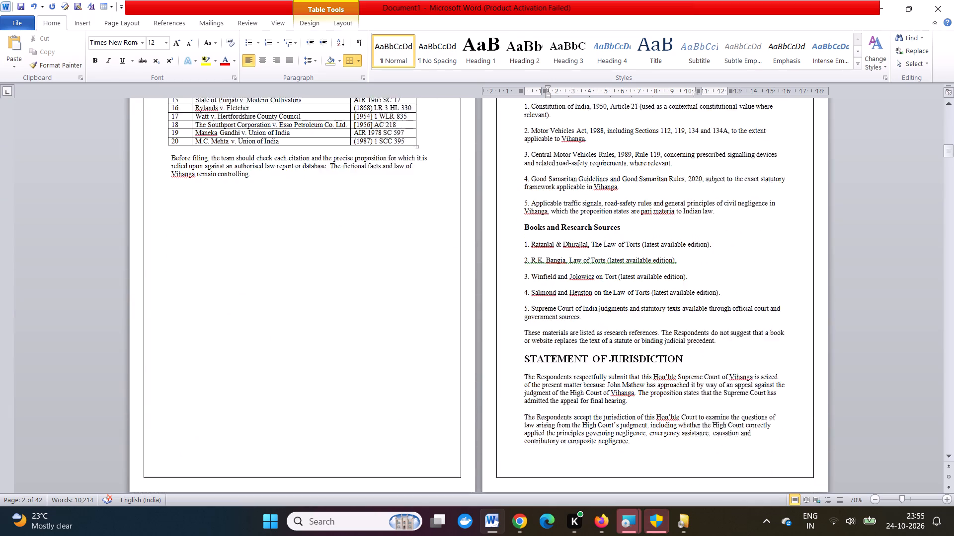
scroll(269, 216, "up", 2)
scroll(269, 216, "down", 6)
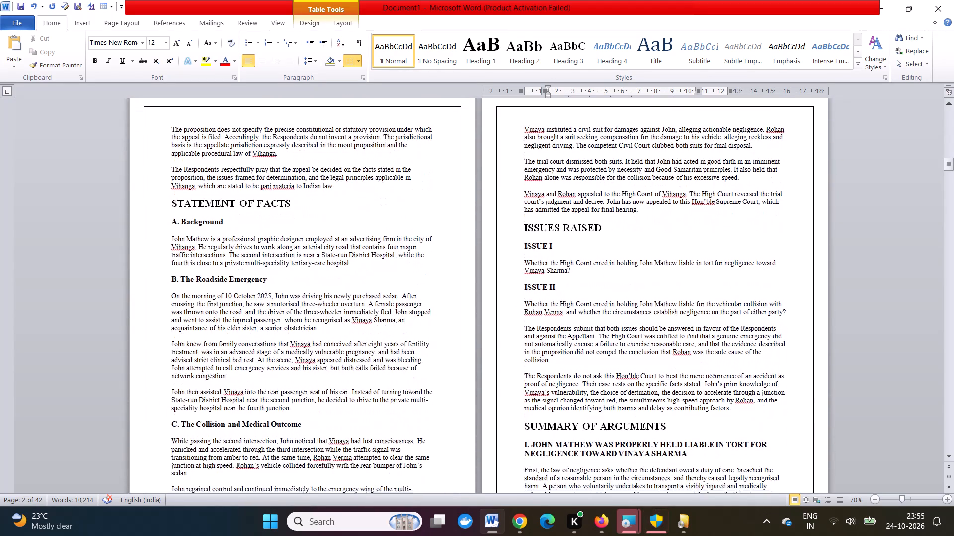
scroll(269, 216, "down", 6)
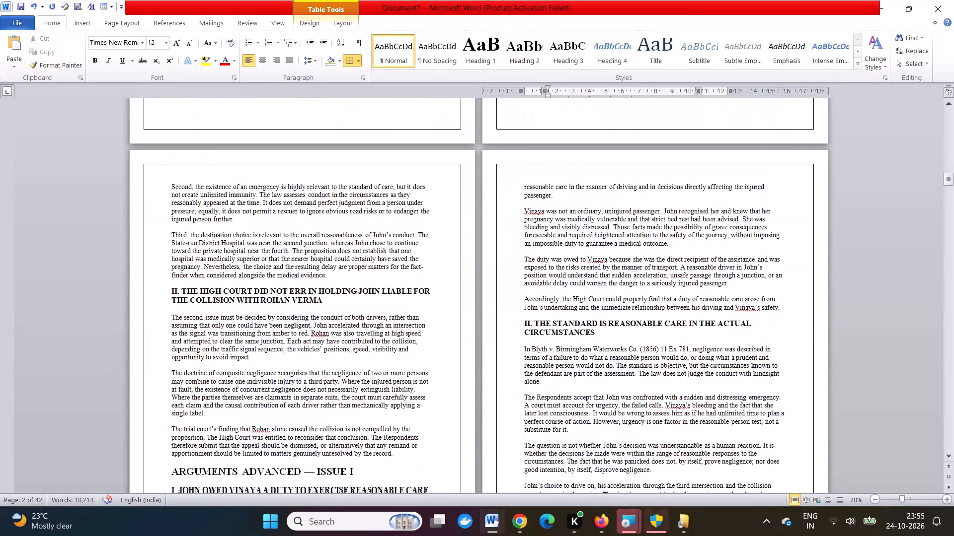
scroll(269, 216, "down", 11)
scroll(269, 216, "down", 4, "ctrl")
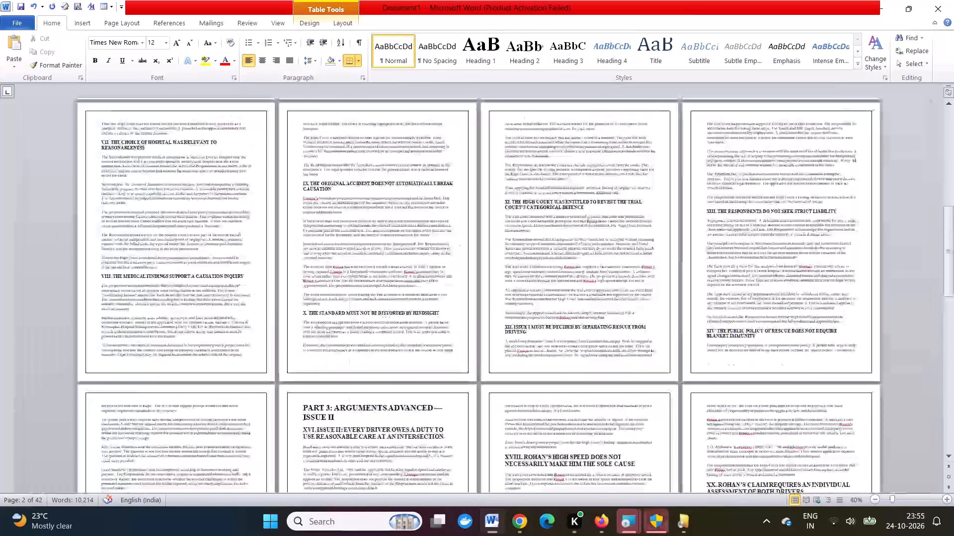
scroll(269, 216, "down", 6)
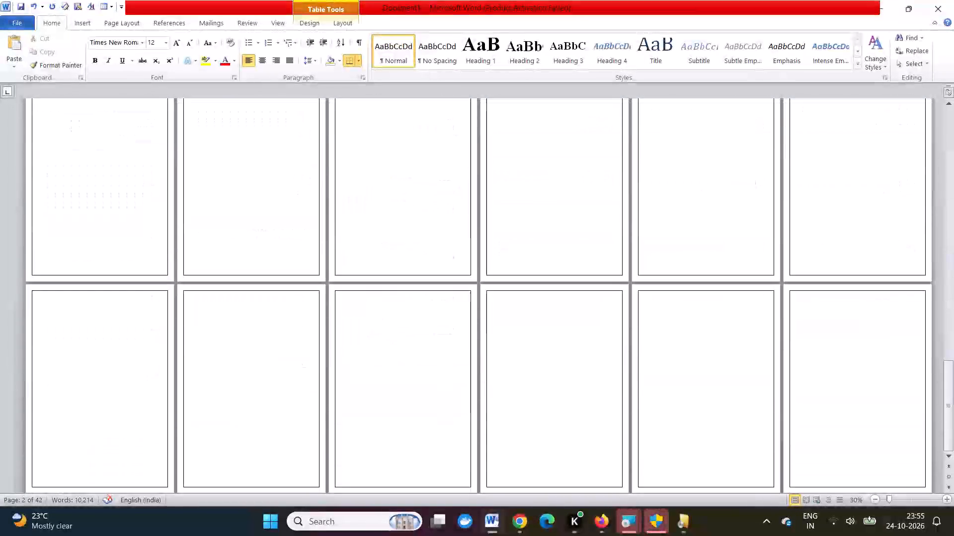
scroll(269, 216, "down", 1)
scroll(732, 385, "up", 5)
scroll(732, 385, "down", 1)
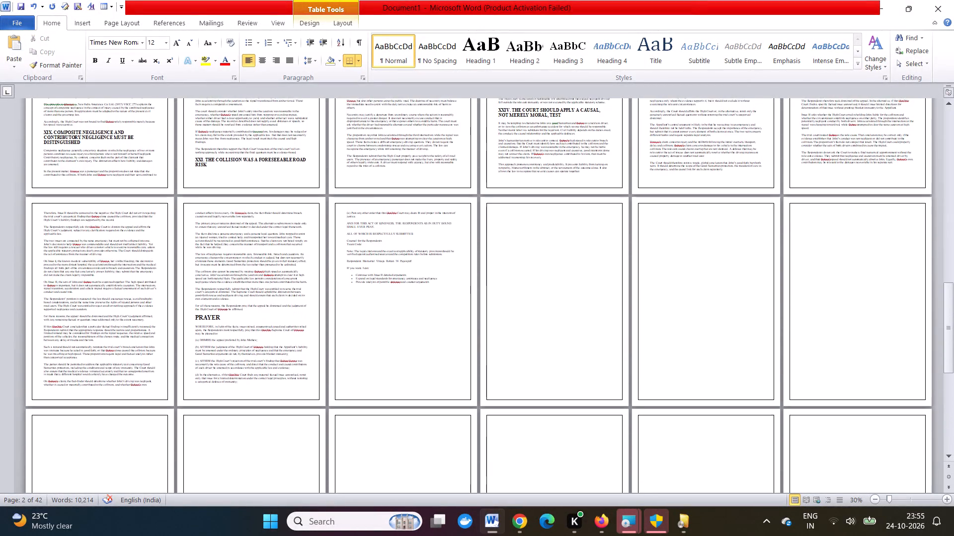
scroll(732, 385, "down", 1)
left_click(844, 379)
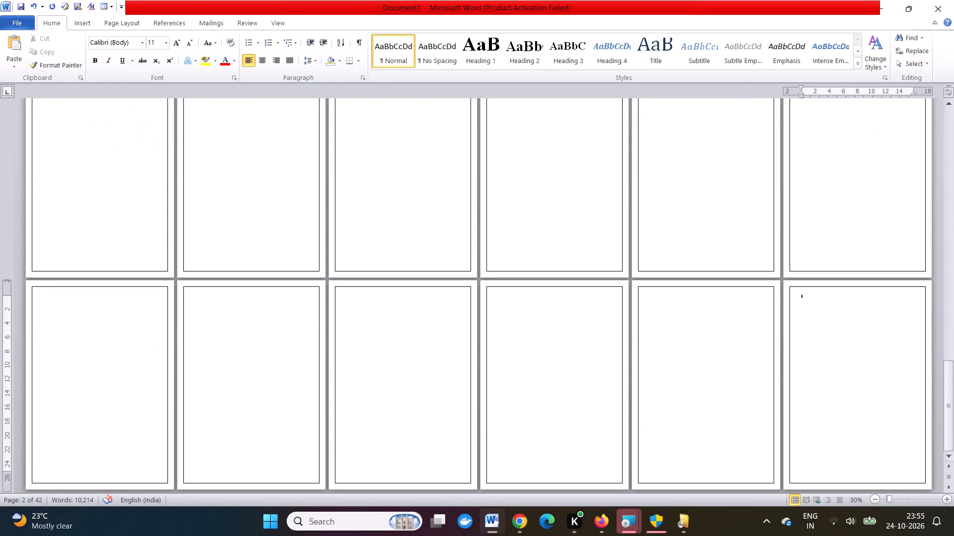
scroll(735, 299, "up", 5)
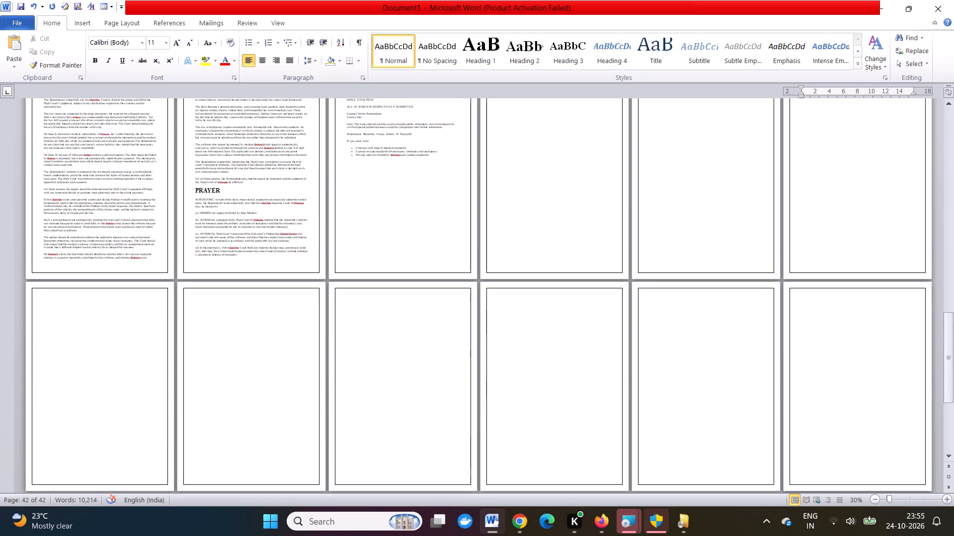
scroll(735, 299, "up", 1)
left_click_drag(498, 164, 913, 404)
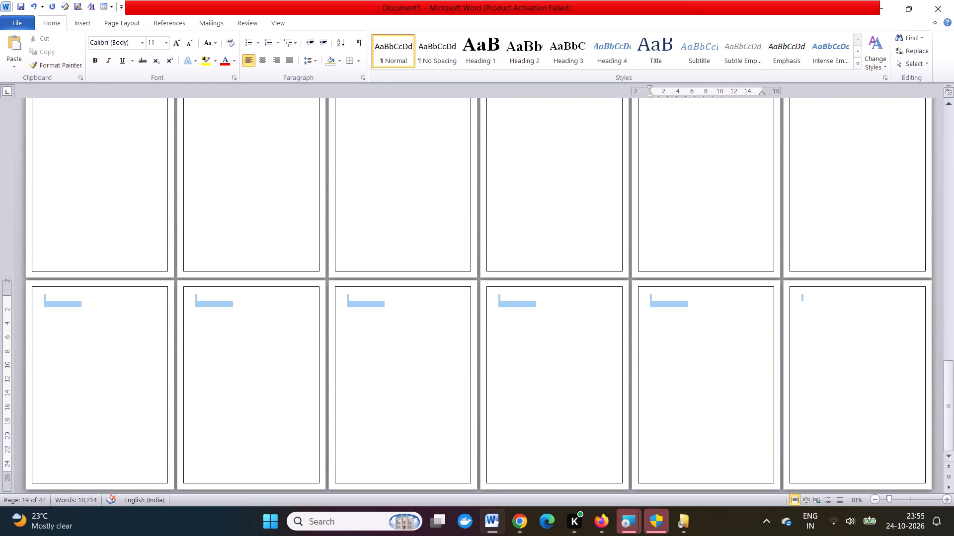
left_click_drag(913, 404, 930, 404)
key("Delete")
Remove the blank line above the INDEX OF AUTHORITIES — STATUTES, RULES AND SECONDARY SOURCES heading.
scroll(930, 404, "up", 4)
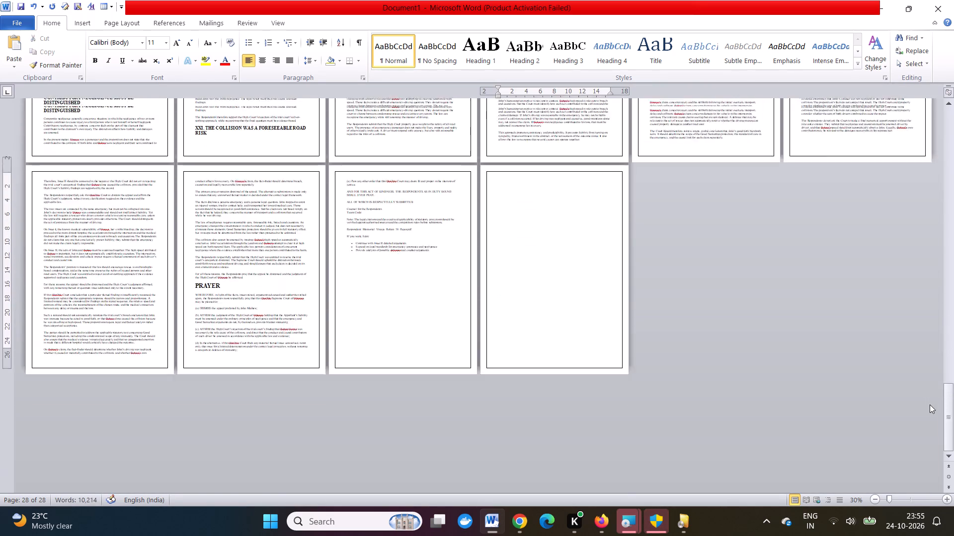
scroll(930, 404, "up", 9)
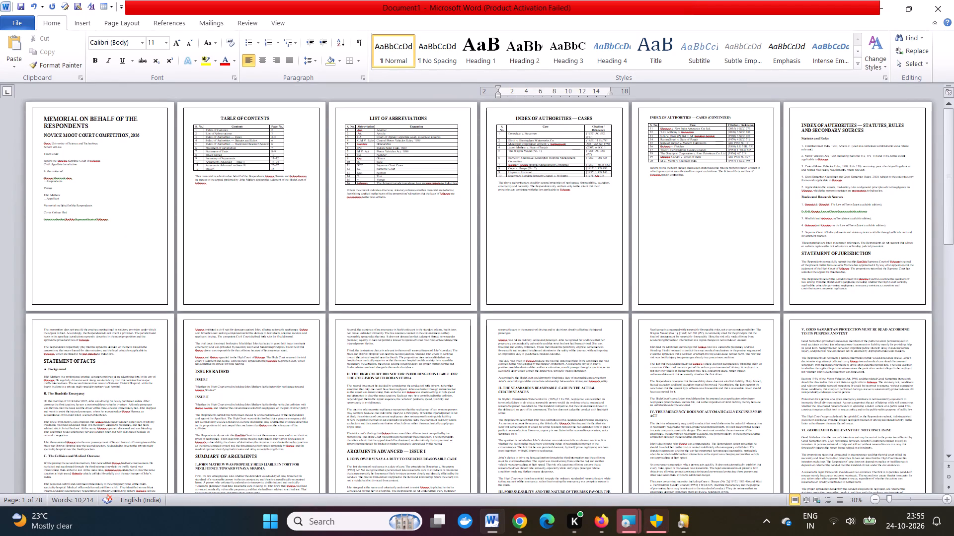
scroll(844, 239, "down", 1)
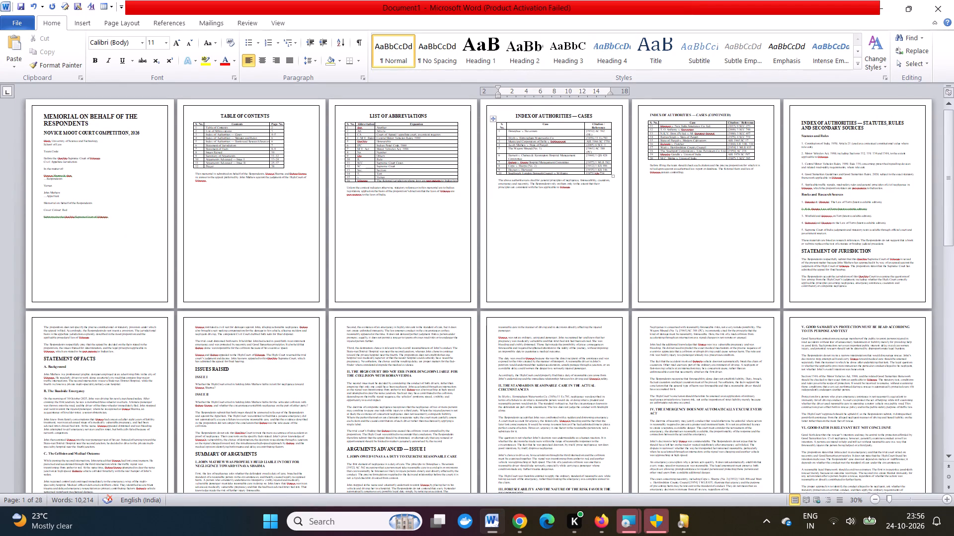
left_click(724, 233)
scroll(724, 233, "up", 1, "ctrl")
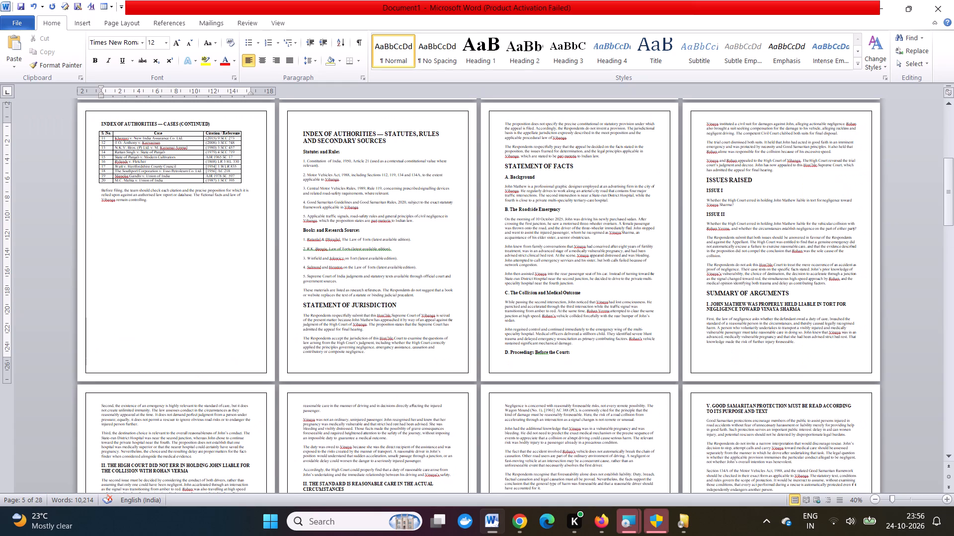
scroll(724, 233, "up", 7)
scroll(614, 313, "down", 3)
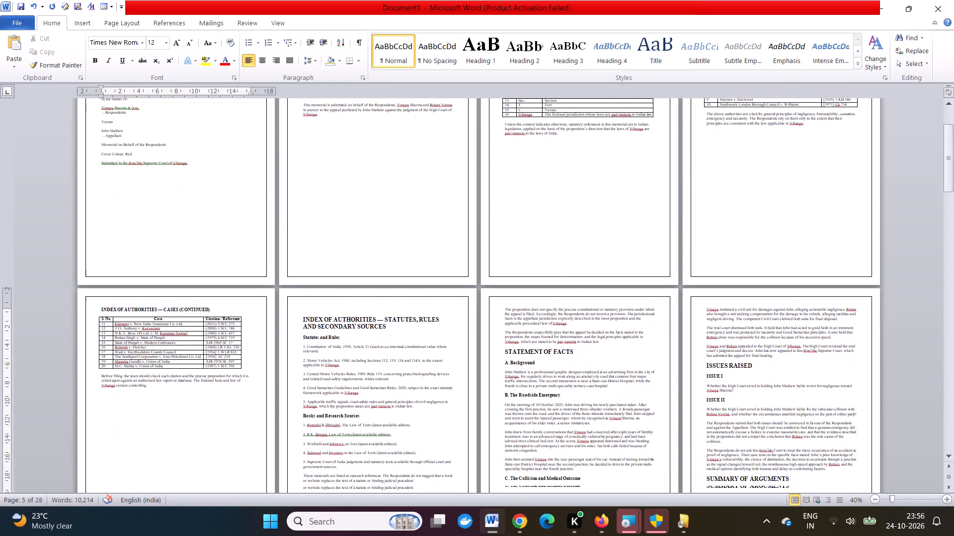
scroll(614, 313, "down", 1)
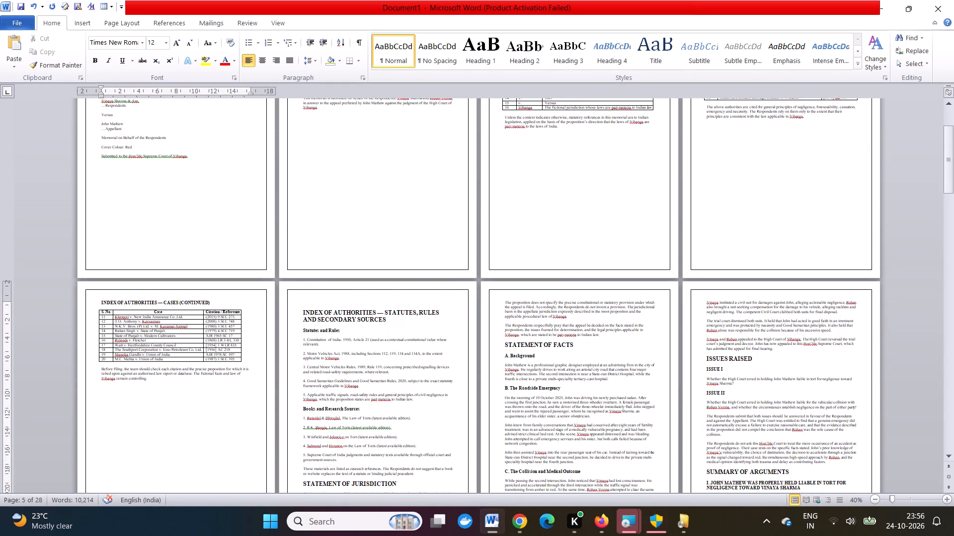
left_click(350, 297)
key("BackSpace")
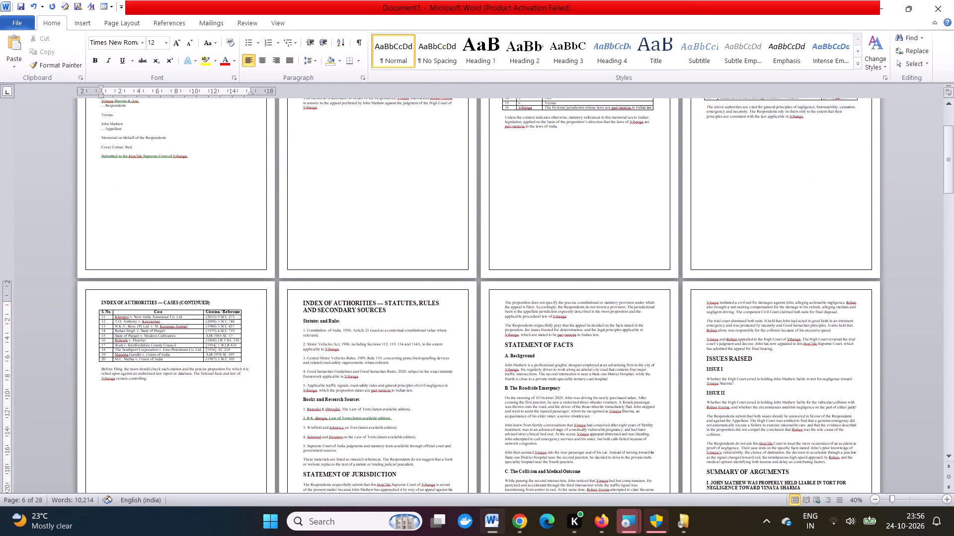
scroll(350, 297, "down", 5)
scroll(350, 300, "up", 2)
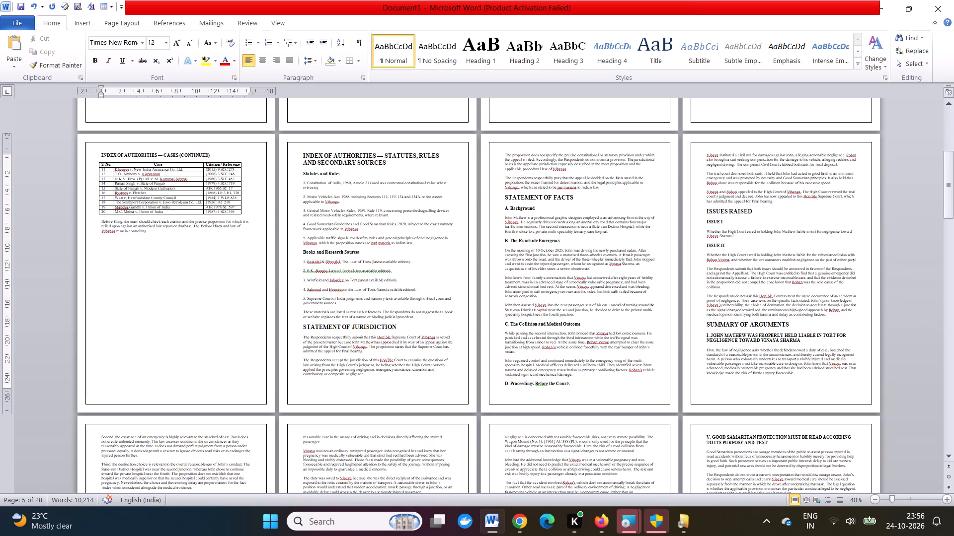
Indent the INDEX OF AUTHORITIES — CASES (CONTINUED) heading with leading spaces so it sits roughly centred above its table.
scroll(439, 332, "up", 2, "ctrl")
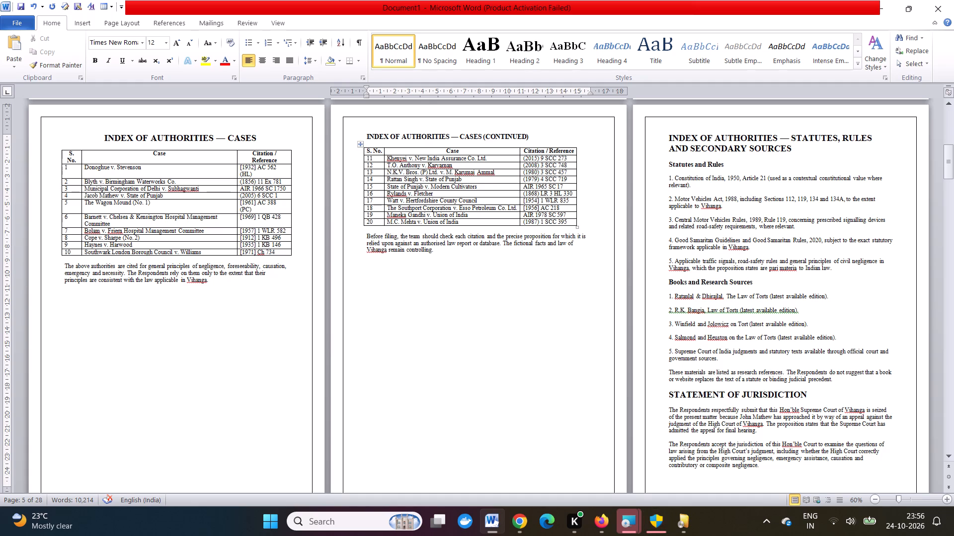
left_click(364, 137)
key("space")
key("space")
key("space")
key("space")
key("space")
key("space")
key("space")
key("space")
key("space")
key("space")
key("space")
key("space")
key("space")
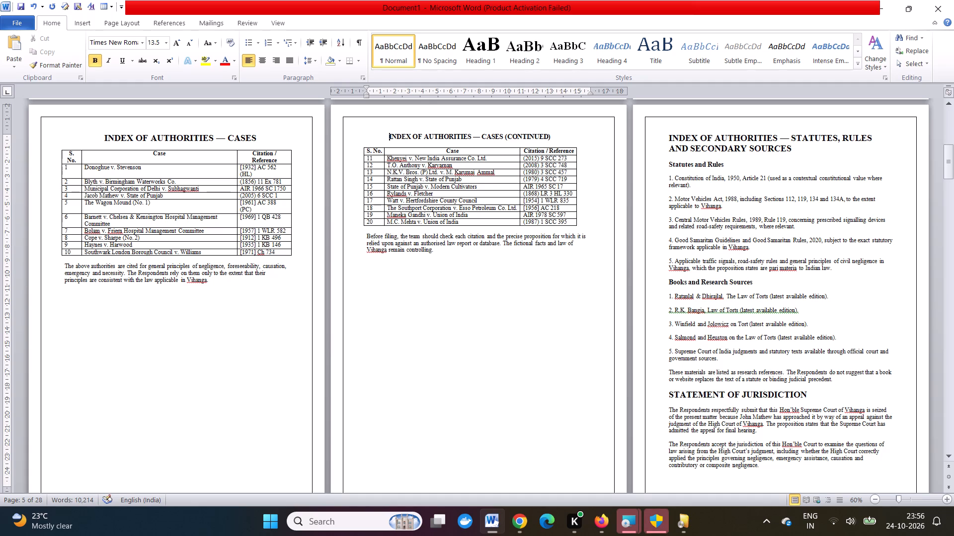
Review the page layout from STATEMENT OF JURISDICTION through the arguments to the document's last page and back to the cover.
scroll(730, 189, "down", 4)
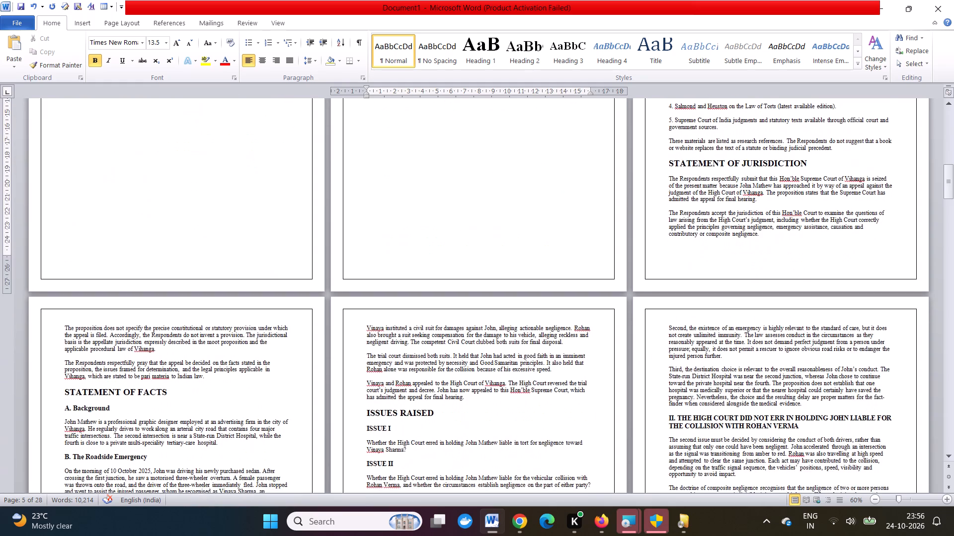
scroll(730, 189, "down", 7)
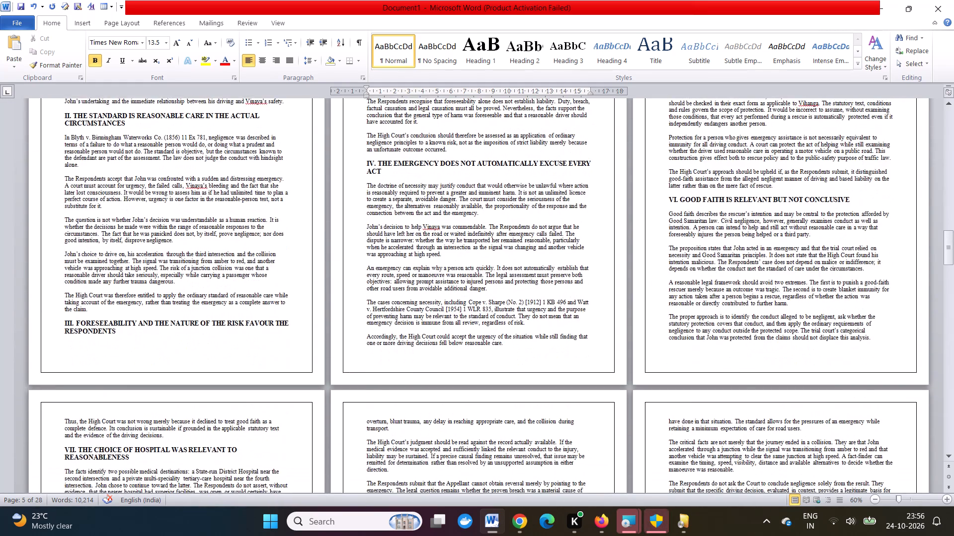
scroll(730, 189, "down", 11)
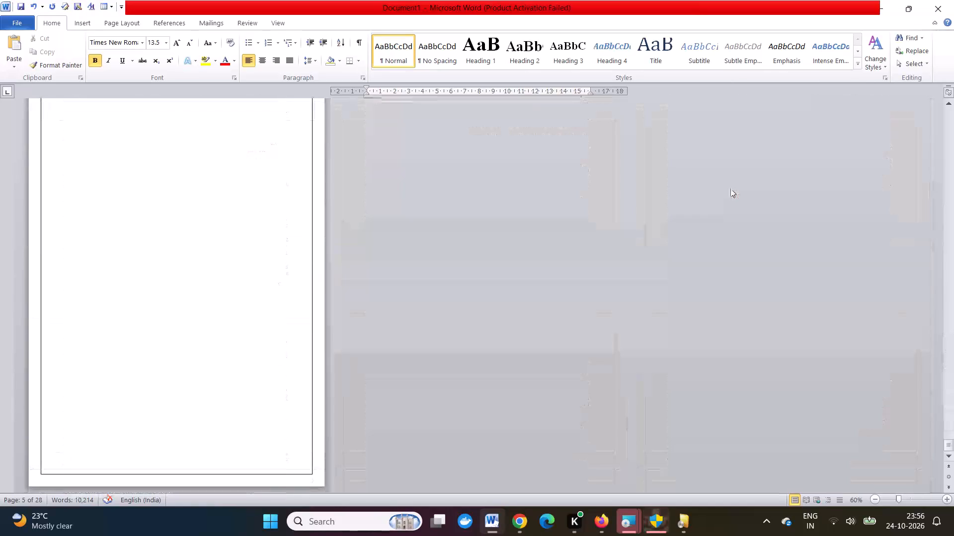
scroll(730, 189, "up", 12)
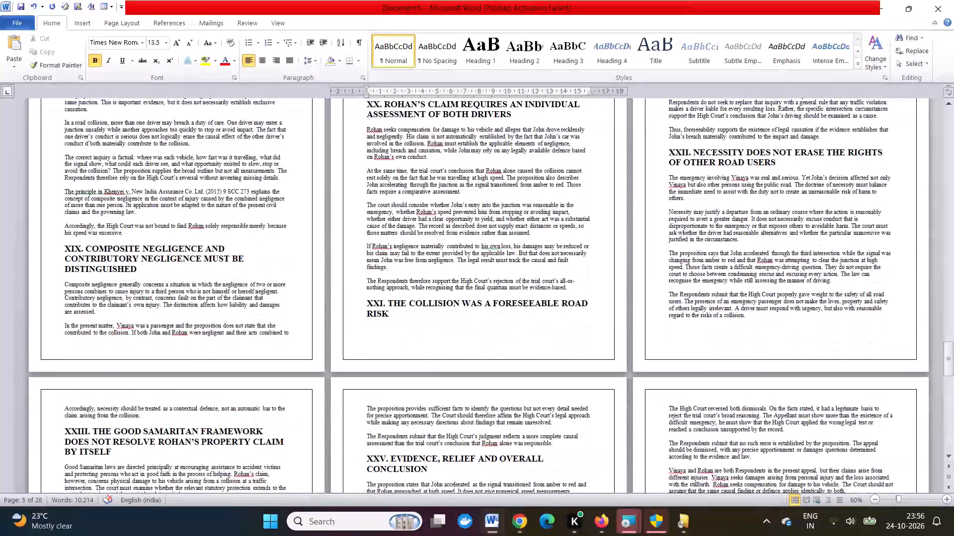
scroll(730, 189, "up", 6)
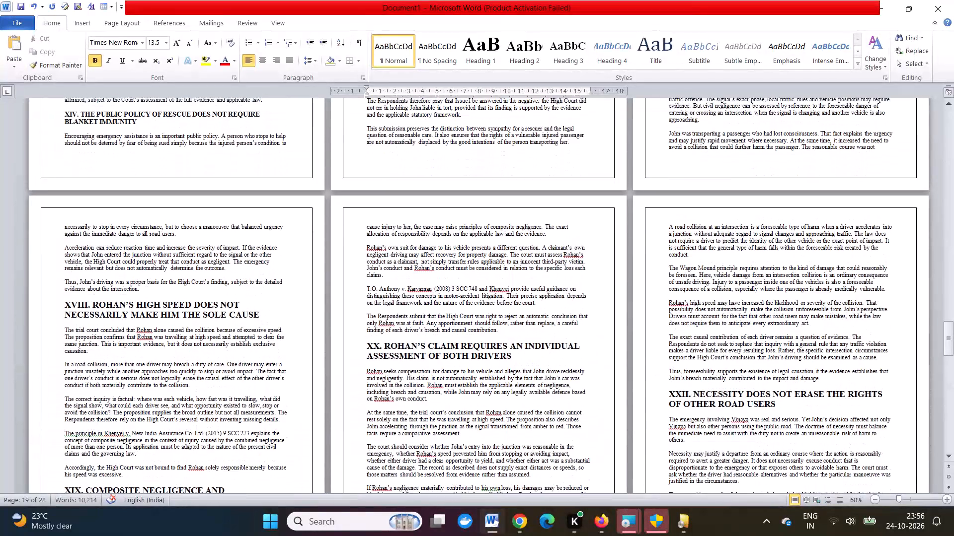
scroll(730, 189, "up", 7)
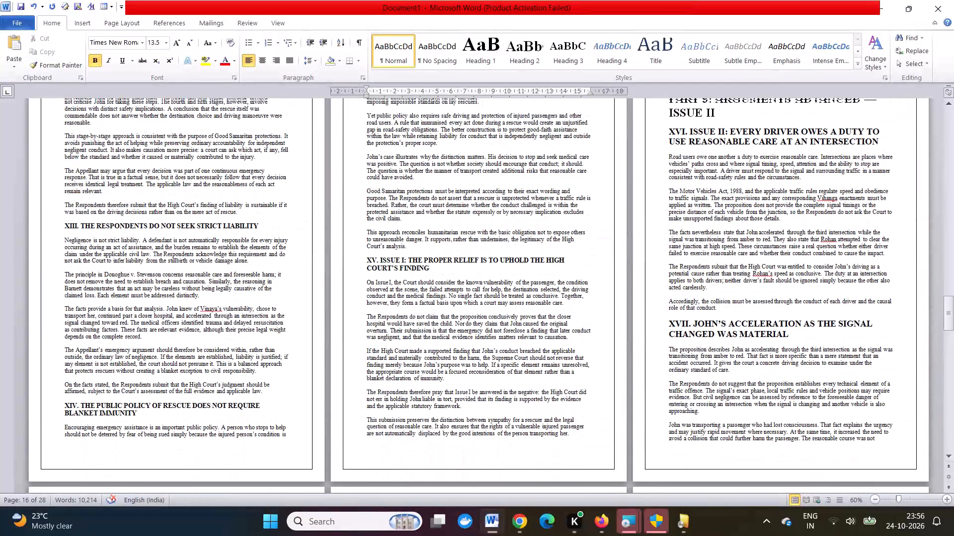
scroll(730, 189, "up", 4)
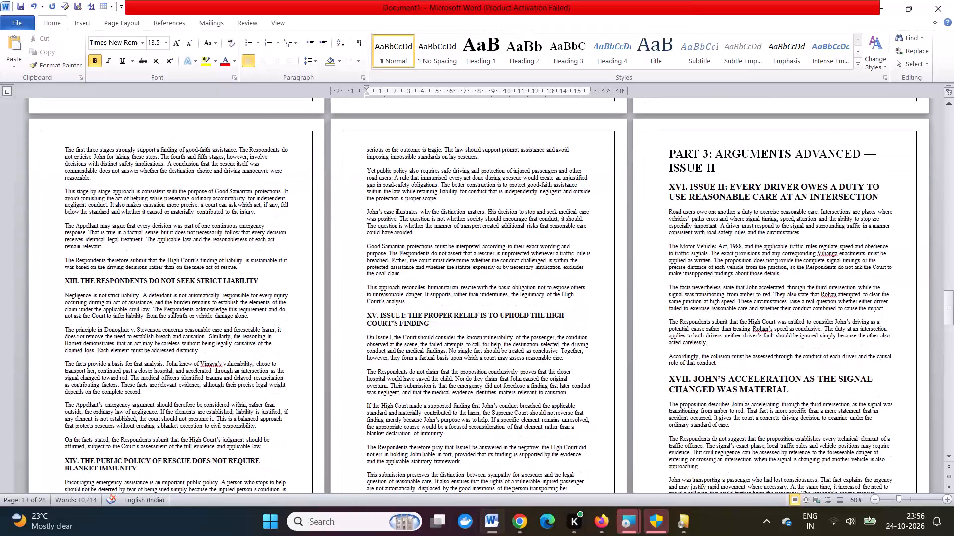
scroll(730, 189, "up", 2)
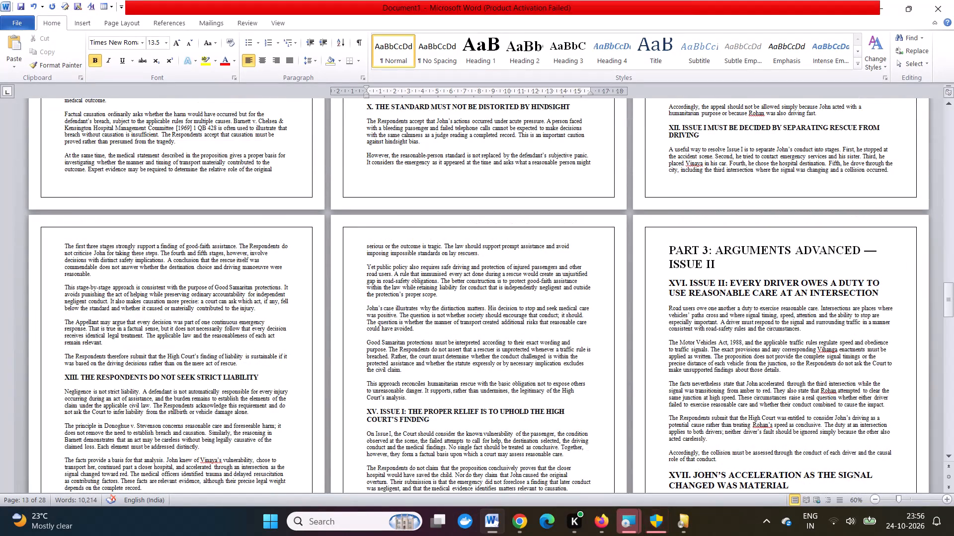
left_click(474, 256)
scroll(507, 312, "up", 5)
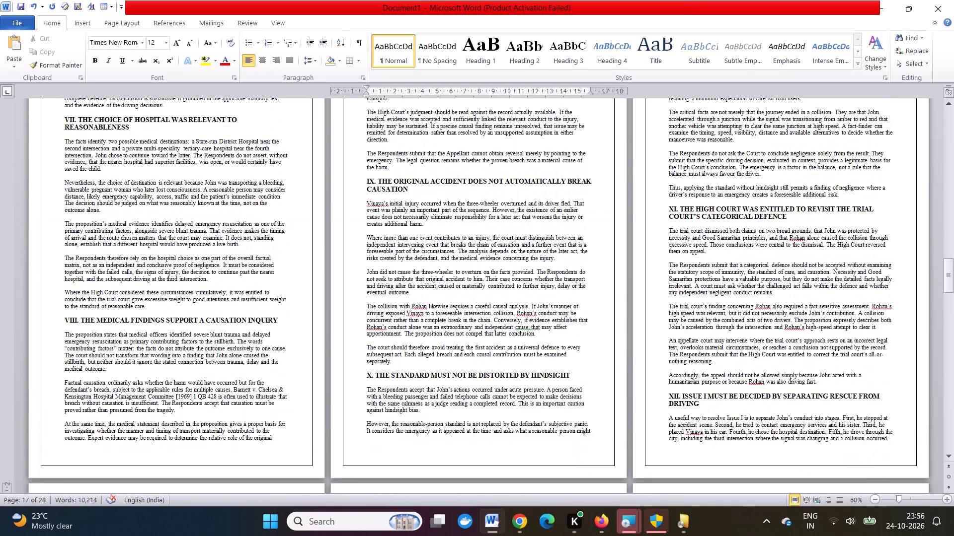
scroll(507, 312, "up", 8)
scroll(507, 312, "up", 19)
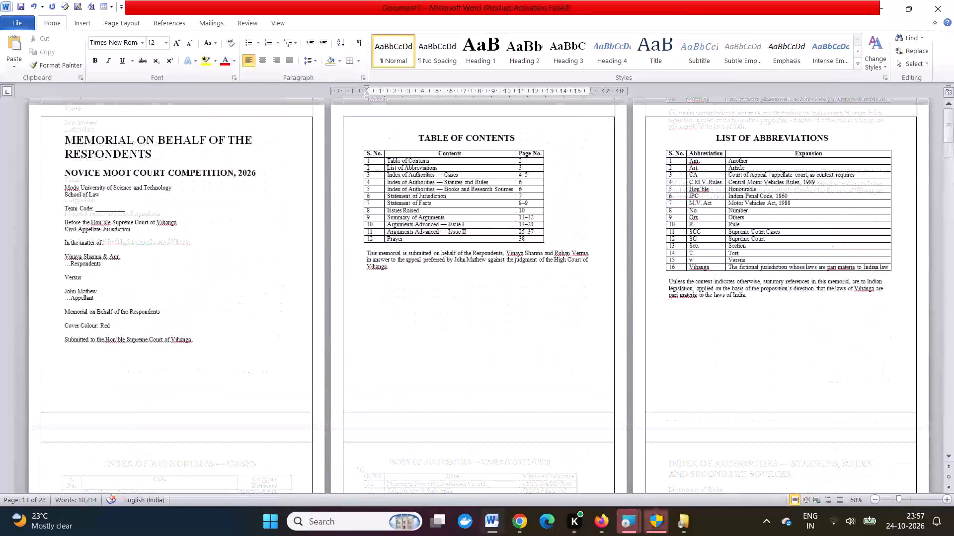
Justify the text of the entire memorial.
key("ctrl+a")
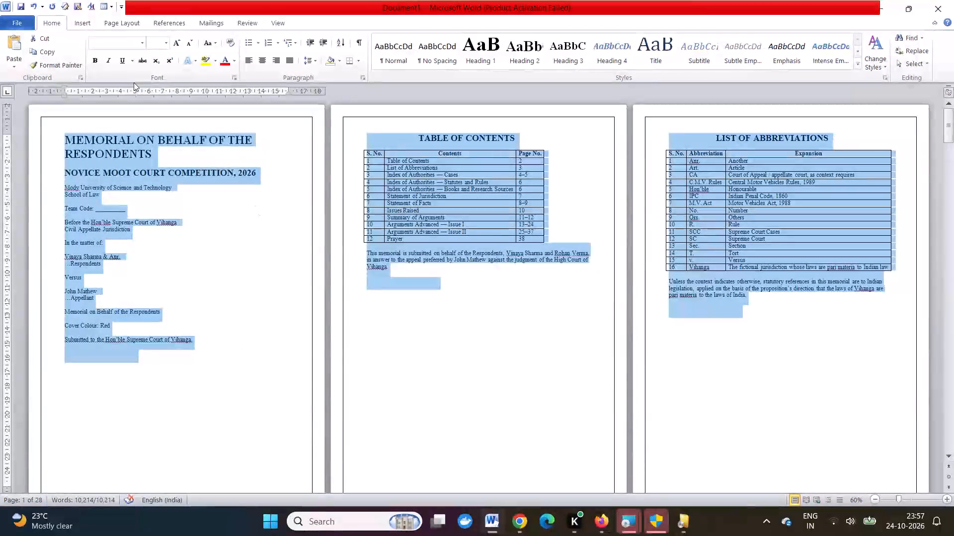
left_click(290, 65)
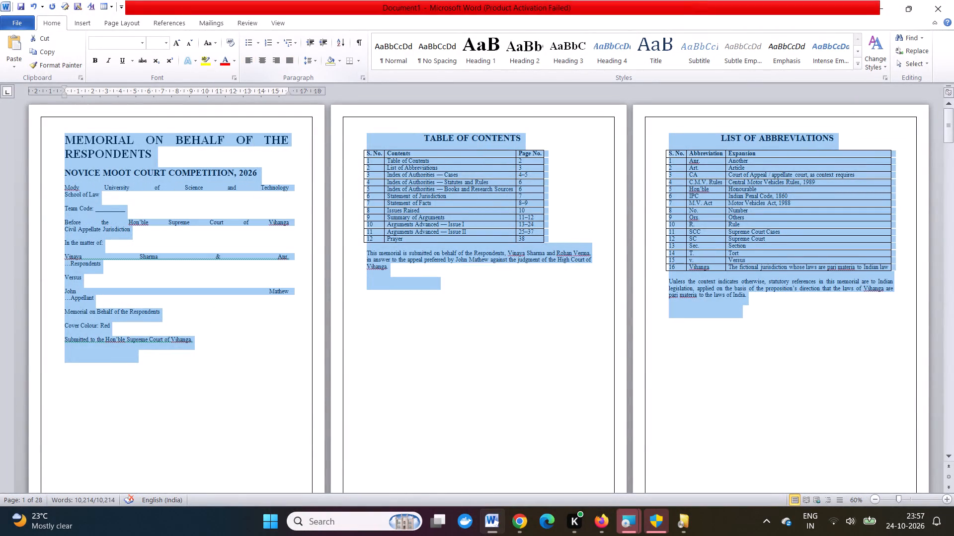
left_click(366, 352)
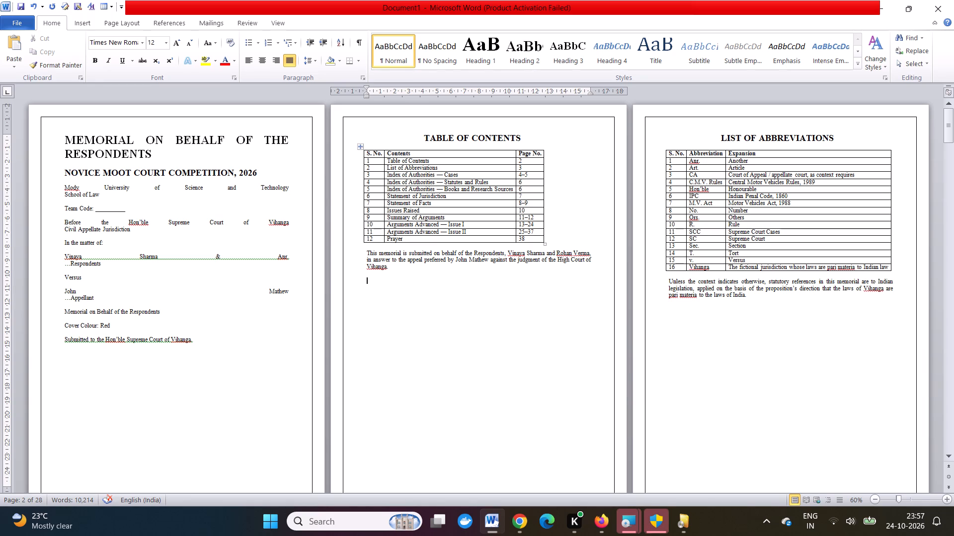
Enlarge the TABLE OF CONTENTS table to the full text width with taller rows, and stretch the LIST OF ABBREVIATIONS table slightly wider and taller.
left_click_drag(544, 245, 591, 243)
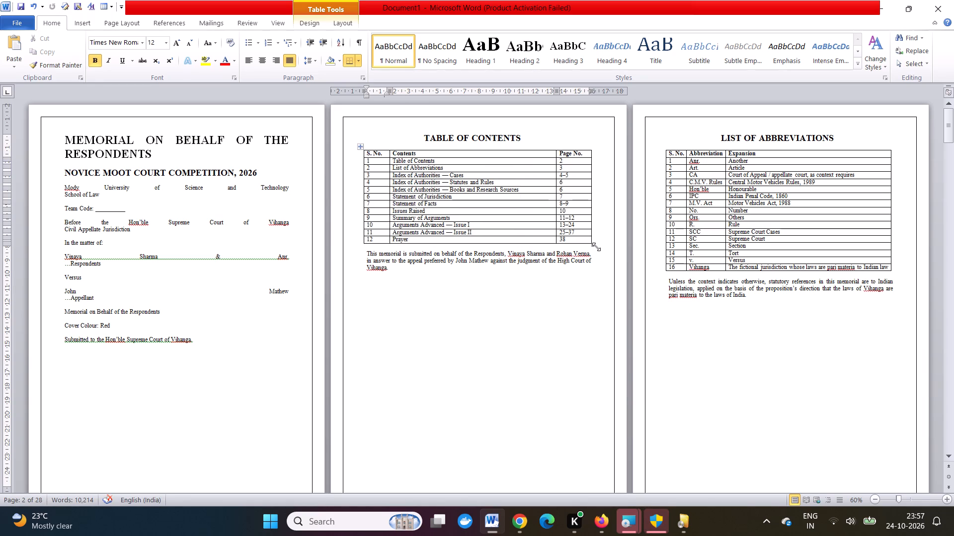
left_click_drag(592, 246, 592, 283)
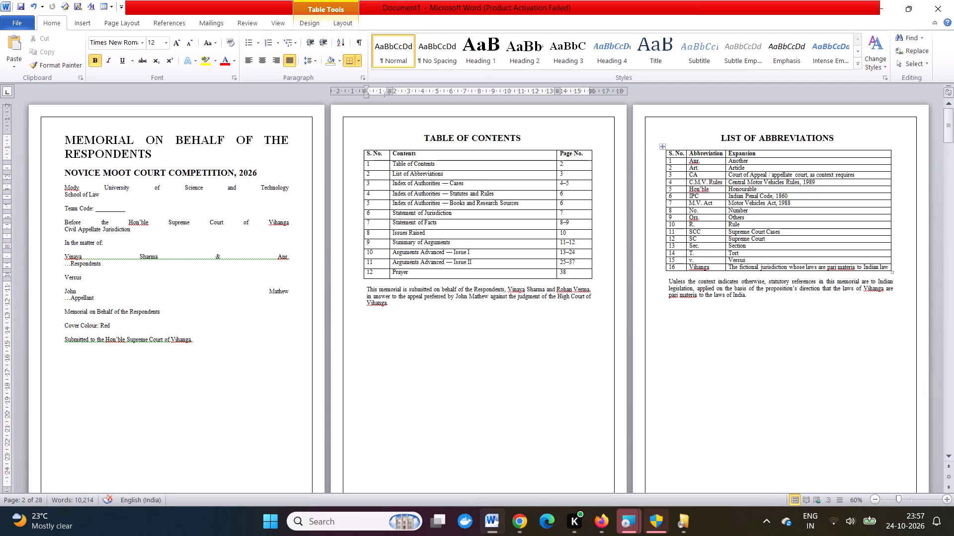
left_click_drag(892, 273, 895, 298)
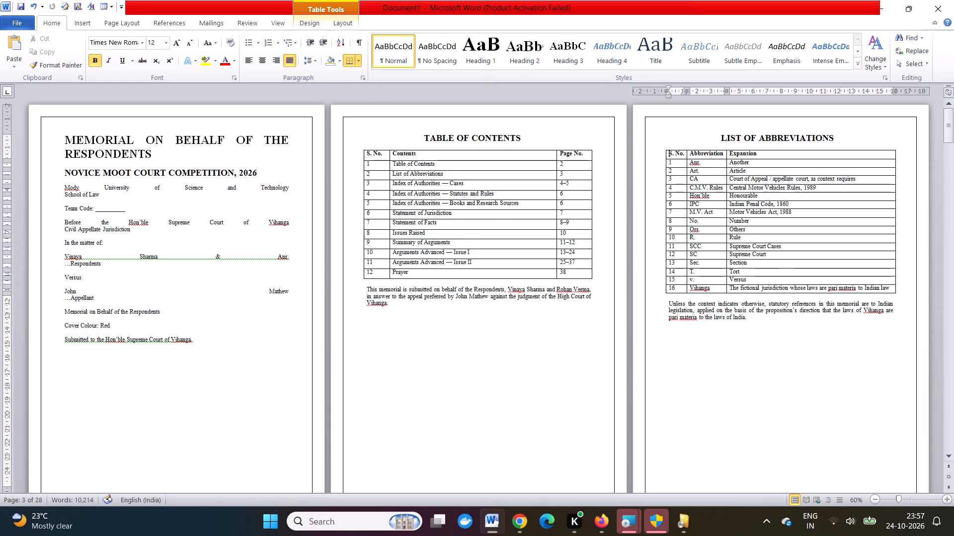
Left-align all the cover page text, from MEMORIAL ON BEHALF OF THE RESPONDENTS to the Submitted to the Hon'ble Supreme Court line.
scroll(895, 389, "down", 7)
scroll(895, 389, "up", 1)
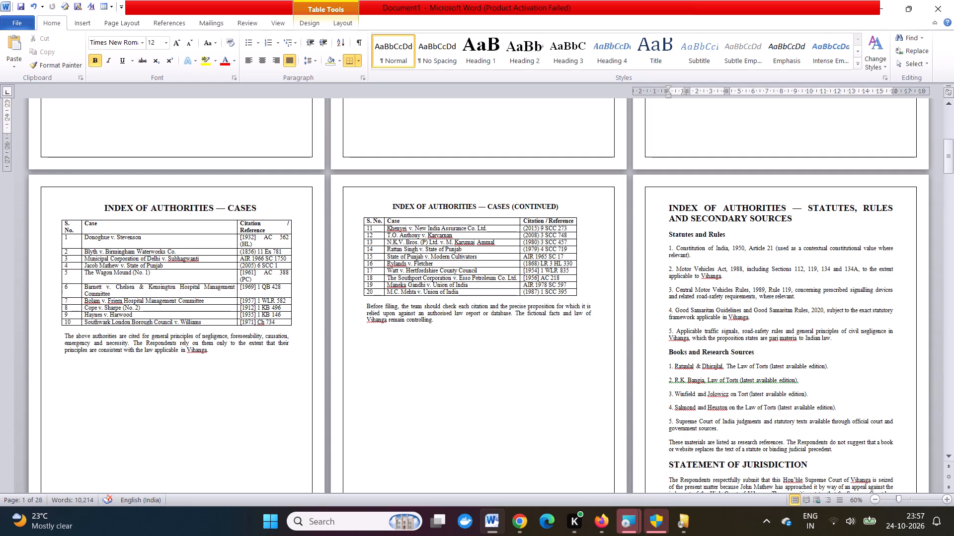
left_click(187, 153)
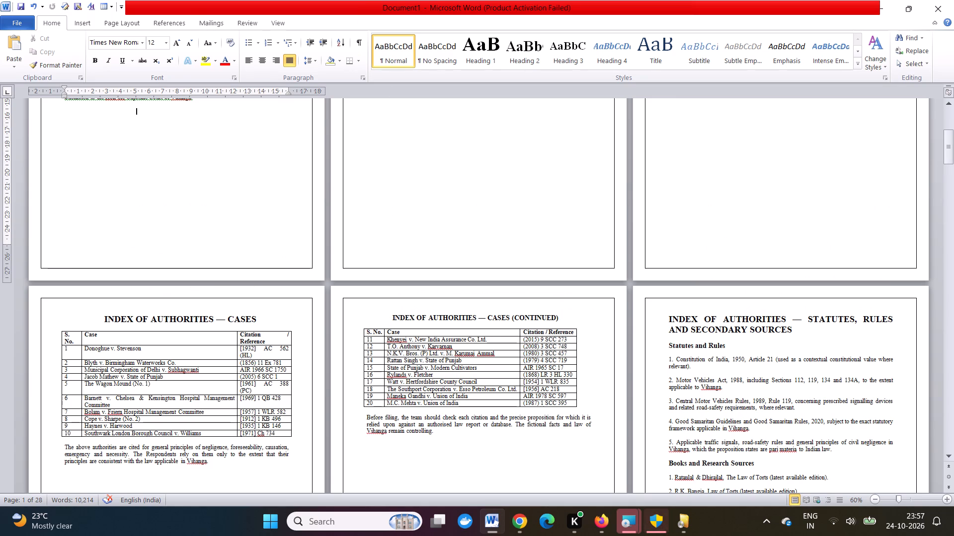
scroll(245, 261, "up", 2)
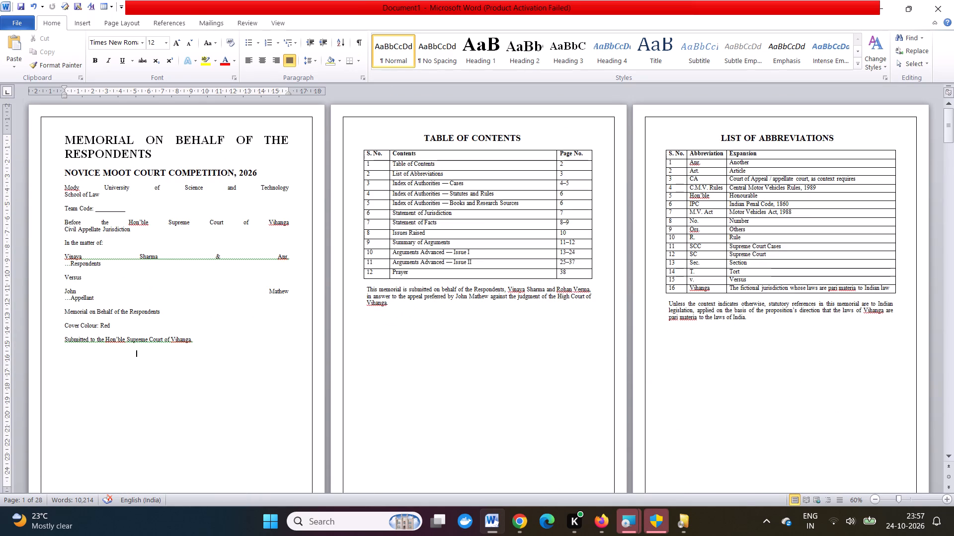
left_click_drag(215, 342, 63, 170)
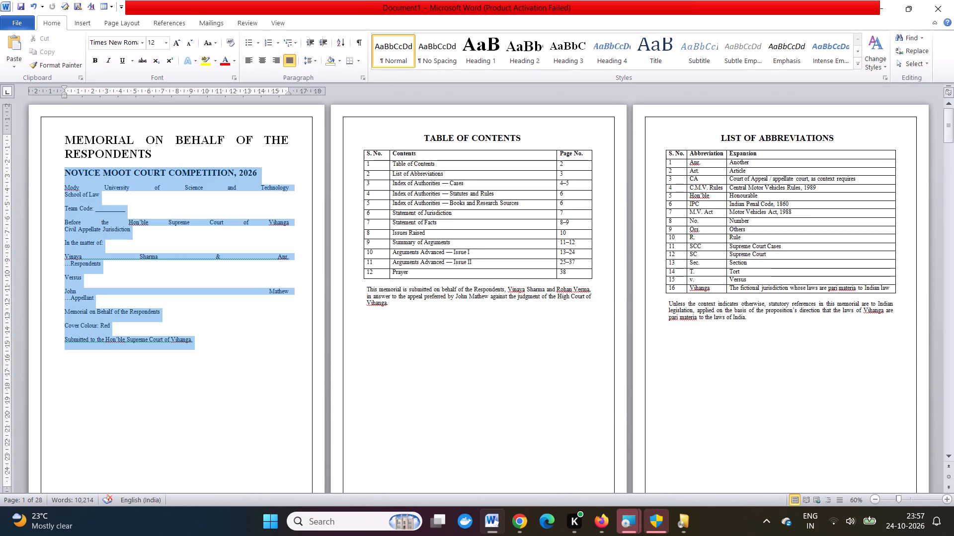
left_click_drag(63, 170, 54, 107)
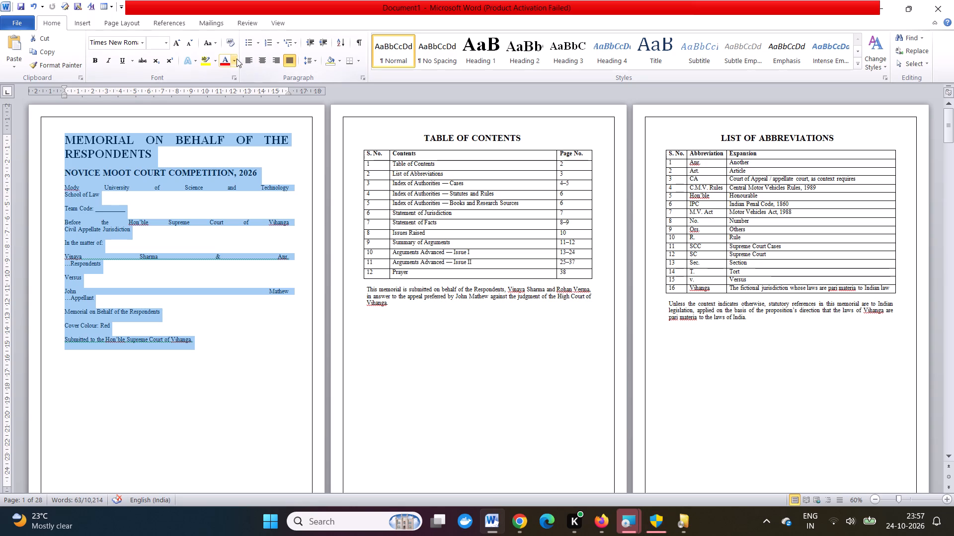
left_click(246, 60)
left_click(255, 321)
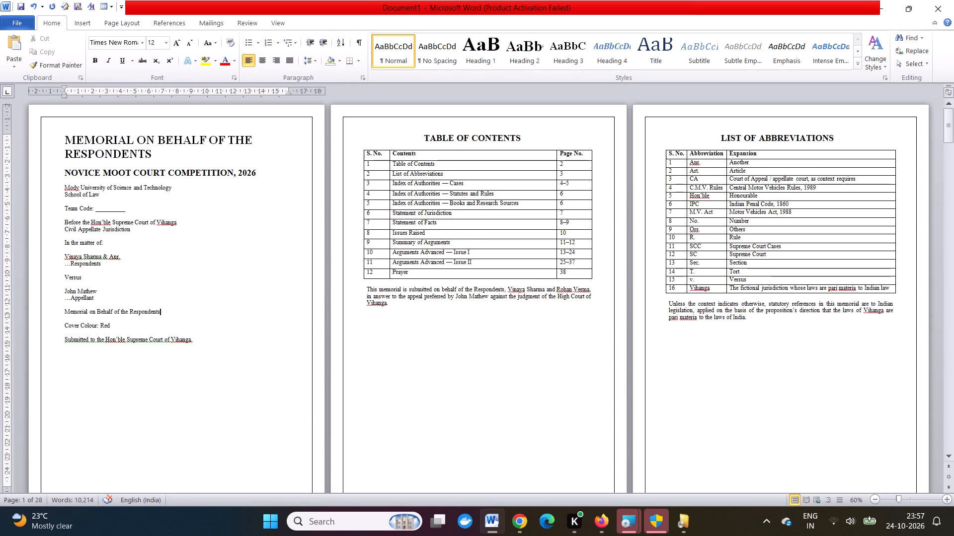
Add a new line below the closing note on the INDEX OF AUTHORITIES — CASES (CONTINUED) page and insert a blank page there.
scroll(420, 408, "down", 5)
scroll(420, 408, "right", 1)
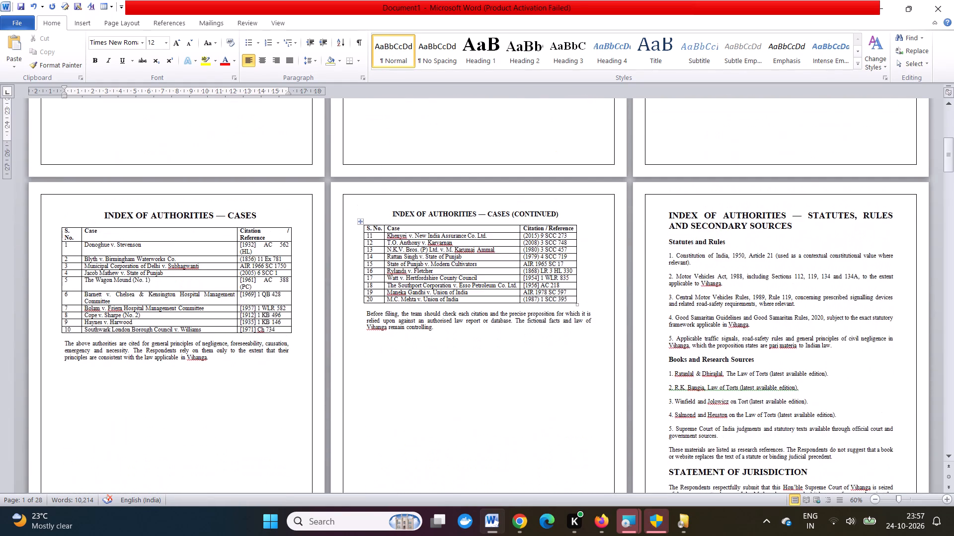
scroll(420, 408, "right", 2)
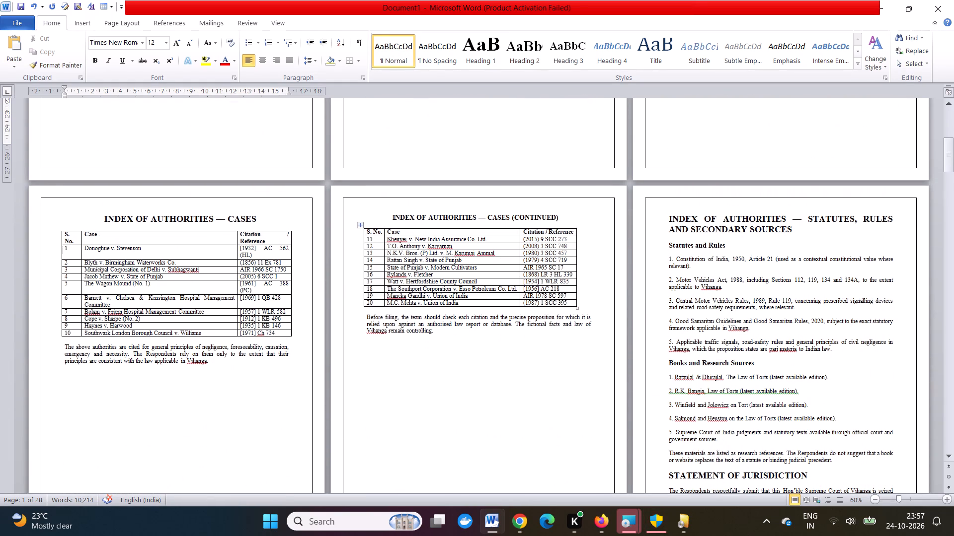
scroll(420, 408, "down", 1)
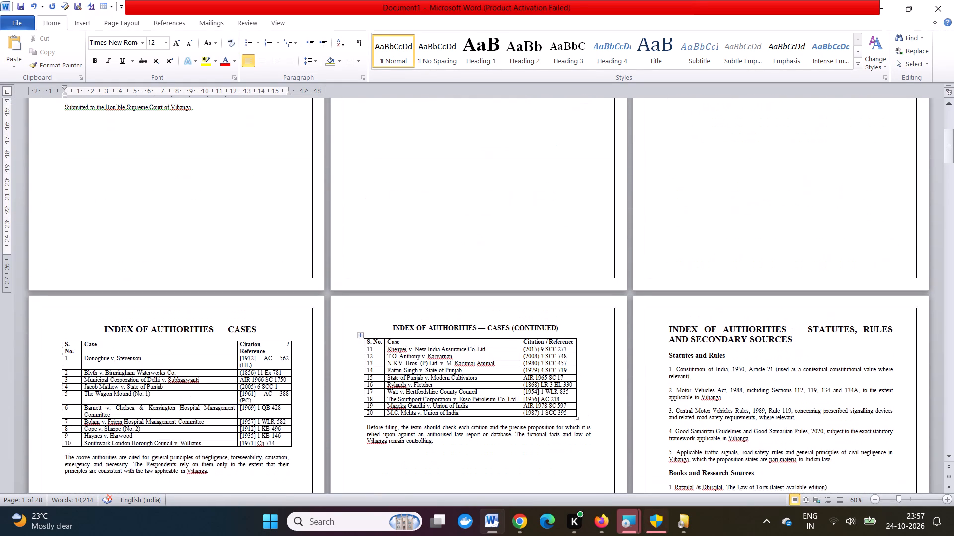
scroll(420, 408, "down", 1)
scroll(420, 408, "right", 1)
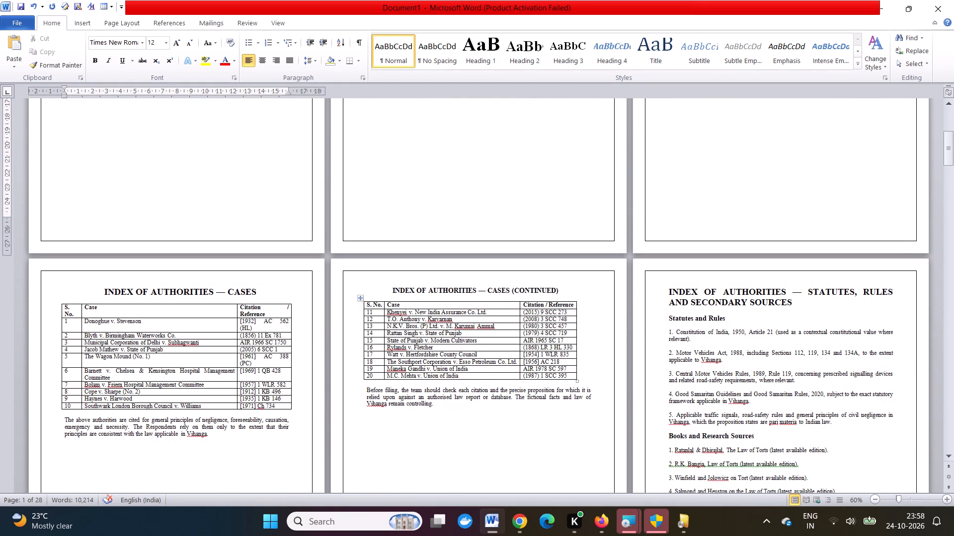
scroll(420, 408, "right", 1)
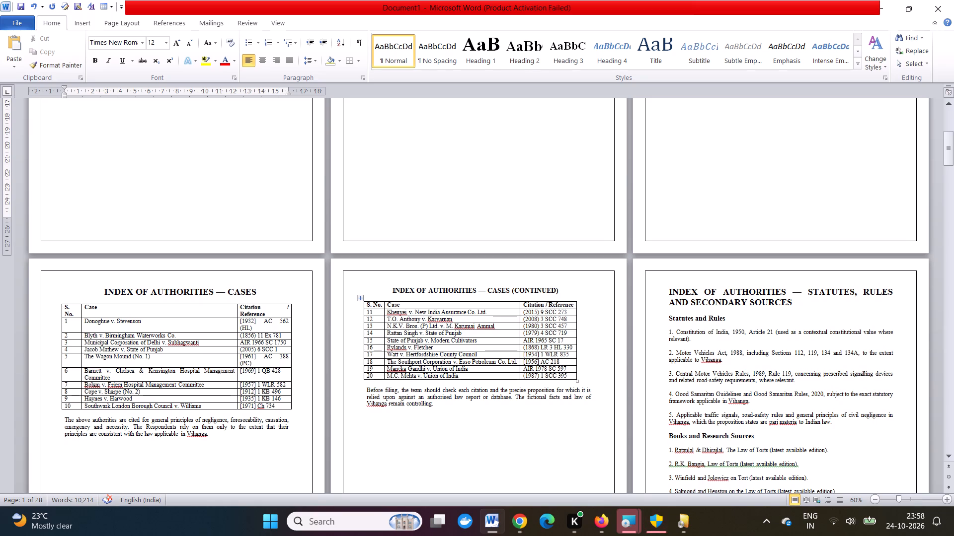
left_click(471, 413)
key("Return")
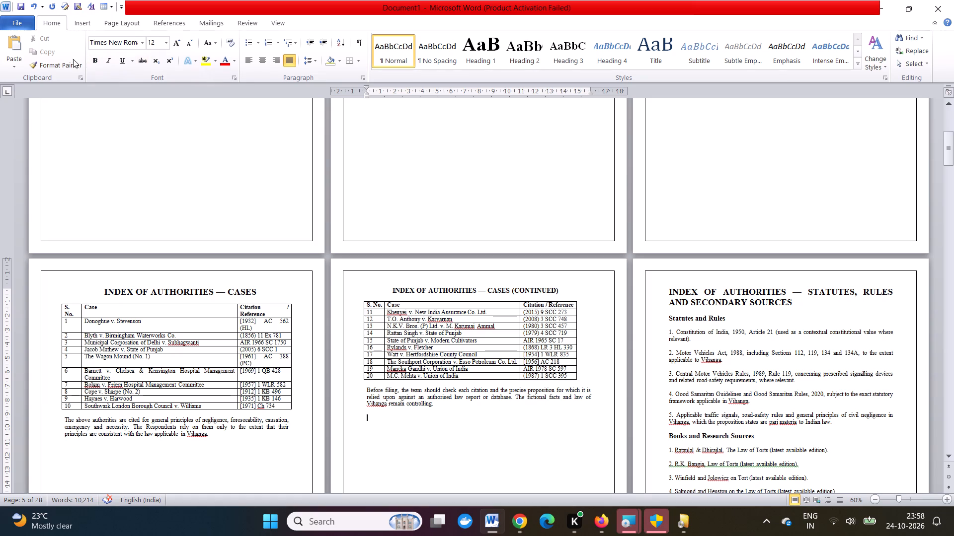
left_click(109, 19)
left_click(71, 21)
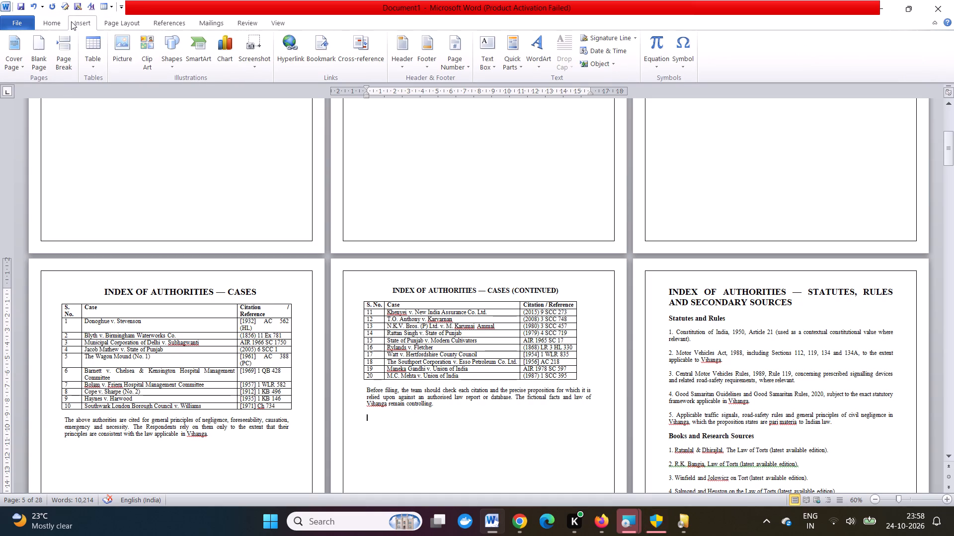
left_click(38, 40)
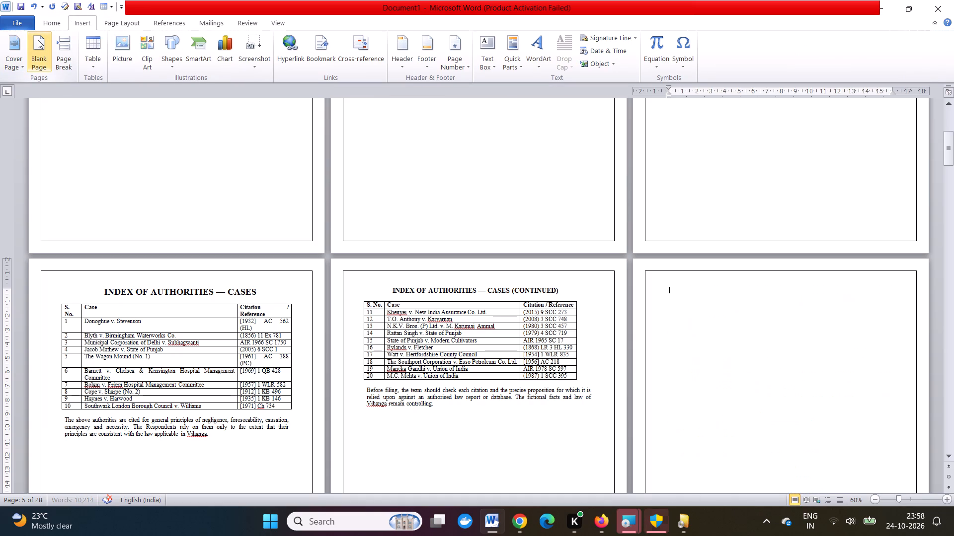
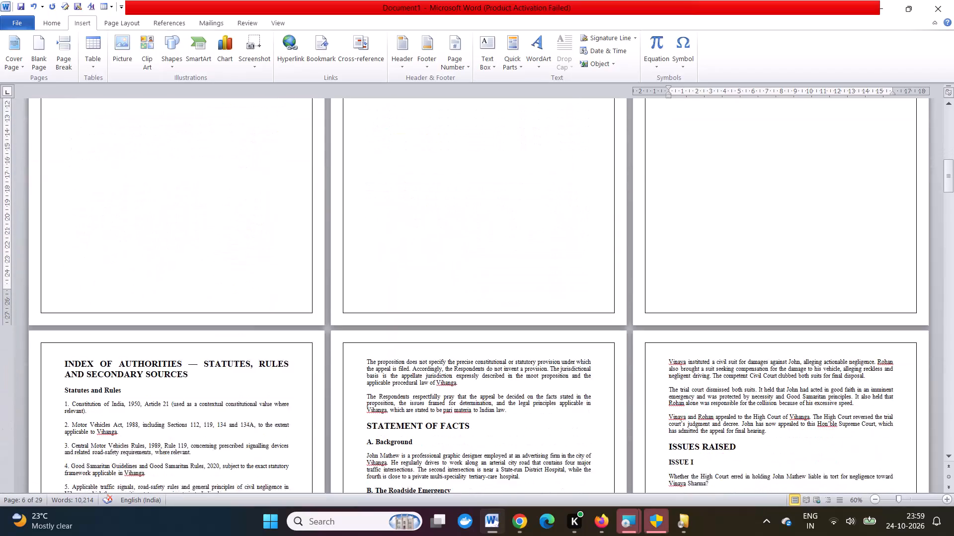
Review the layout of the whole memorial, from the cover and index pages through the arguments to the prayer and final page.
scroll(918, 283, "right", 1)
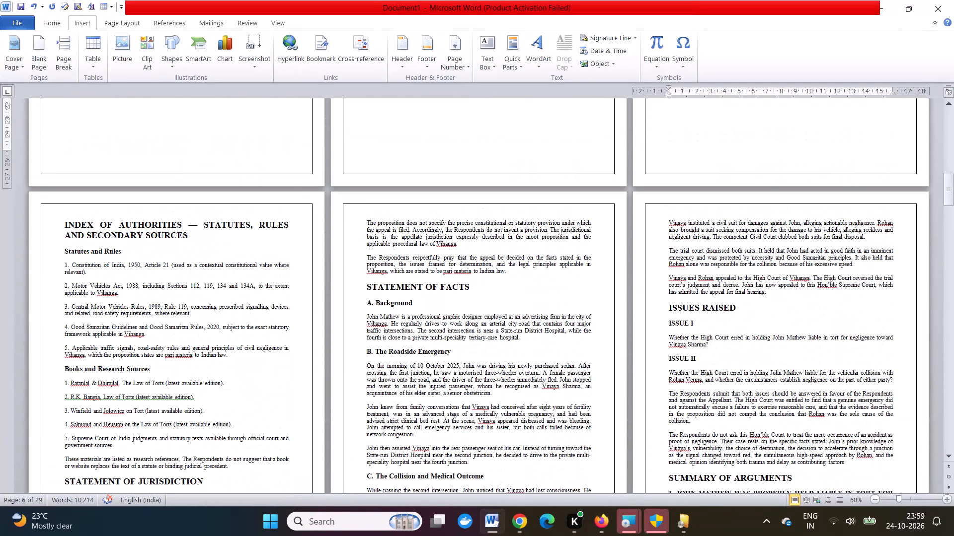
scroll(918, 283, "right", 1)
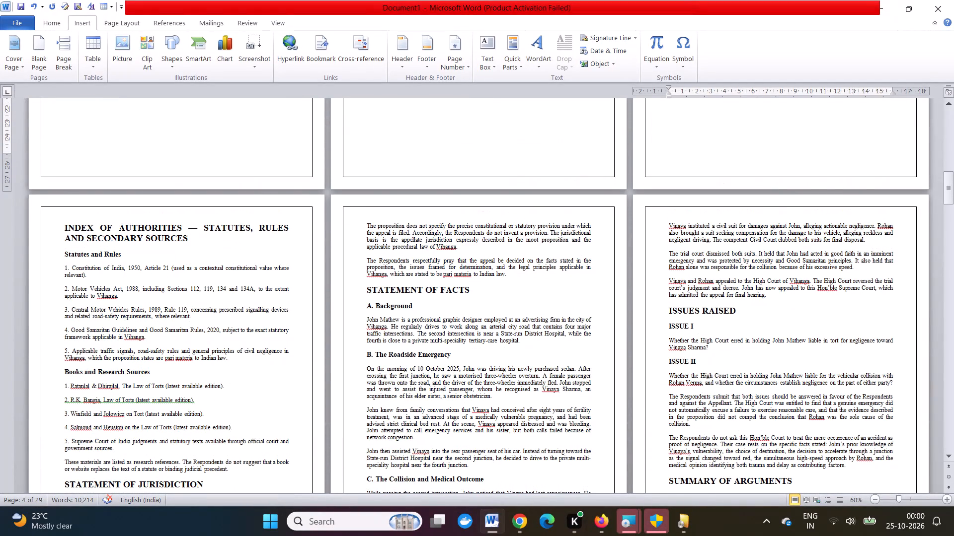
scroll(918, 283, "down", 1)
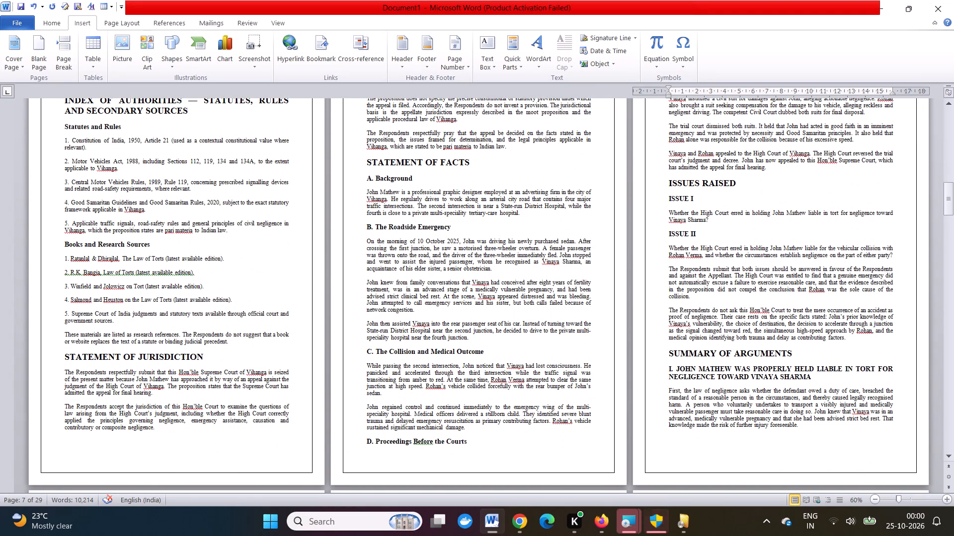
scroll(918, 283, "down", 3)
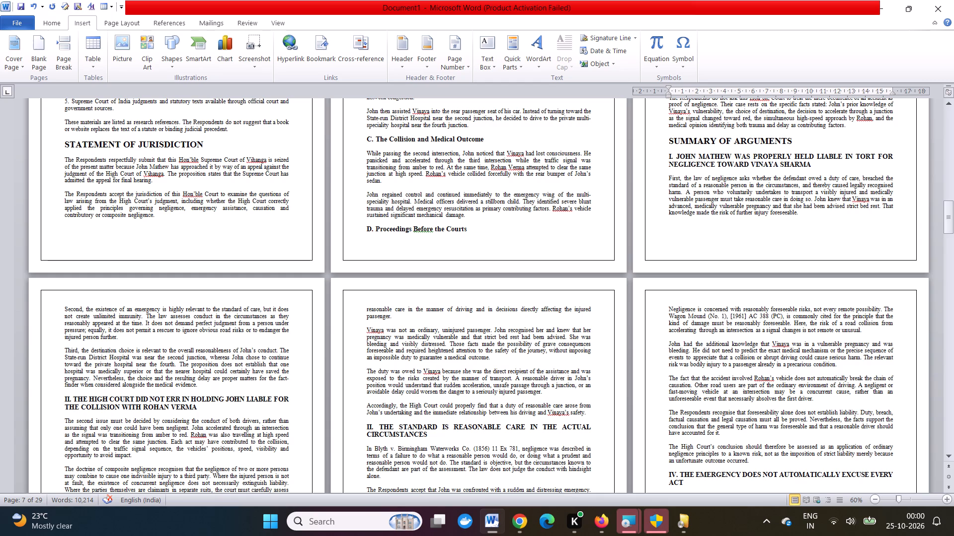
scroll(918, 283, "down", 4)
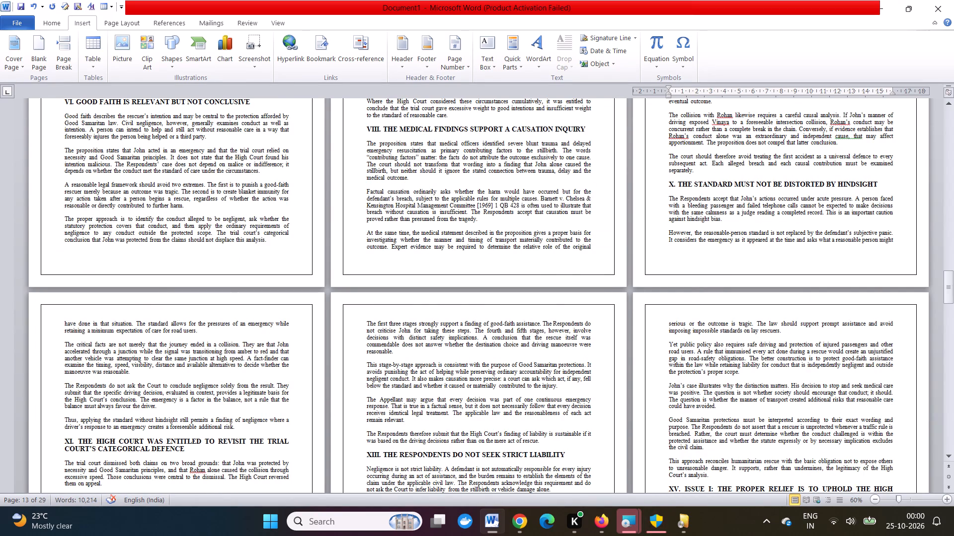
scroll(898, 318, "down", 4, "ctrl")
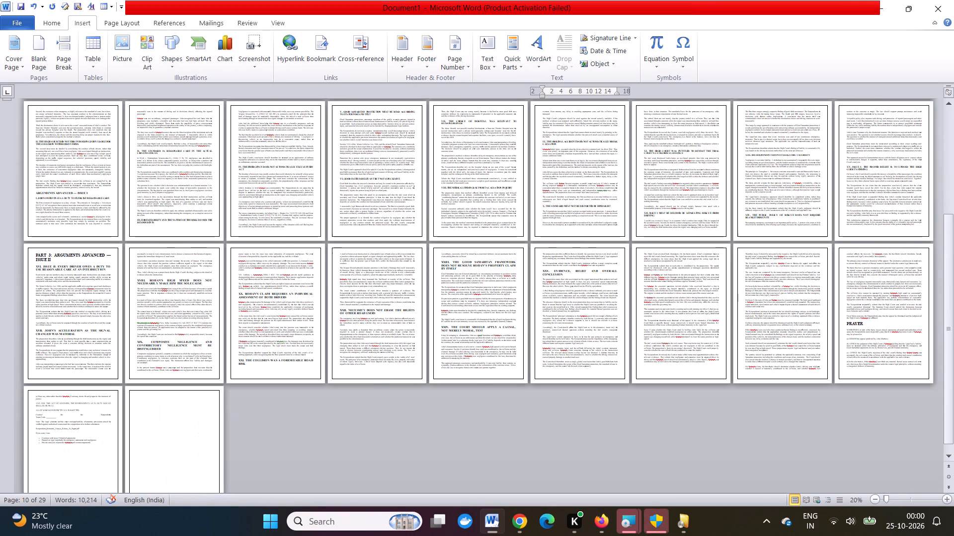
scroll(898, 318, "down", 1, "ctrl")
scroll(899, 318, "up", 1)
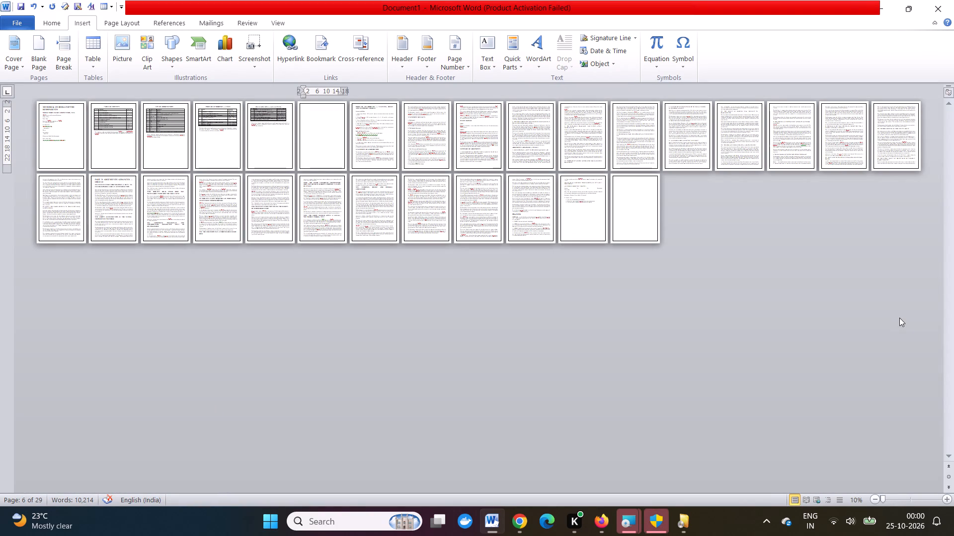
scroll(735, 273, "up", 2, "ctrl")
scroll(735, 273, "up", 1)
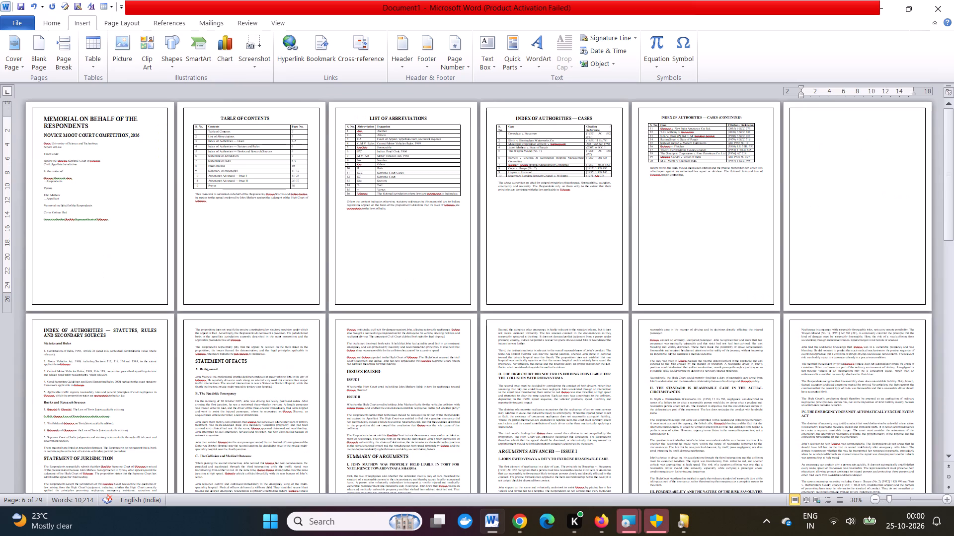
scroll(735, 273, "up", 1)
scroll(735, 273, "down", 8)
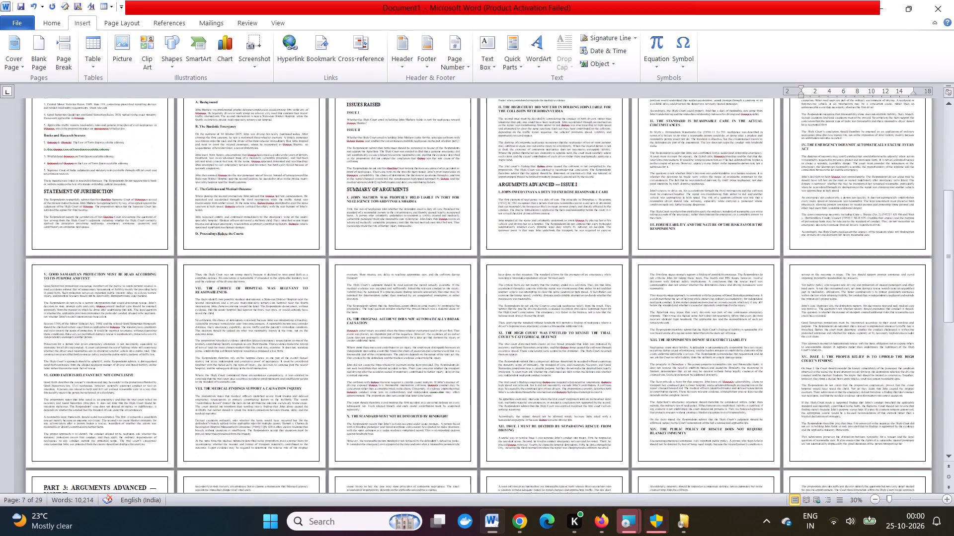
scroll(735, 273, "down", 4)
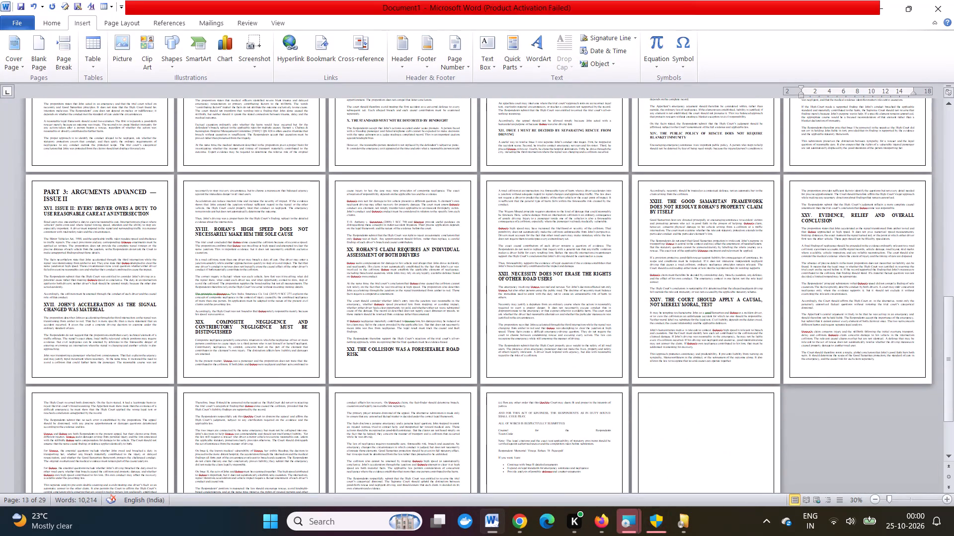
scroll(735, 273, "down", 1)
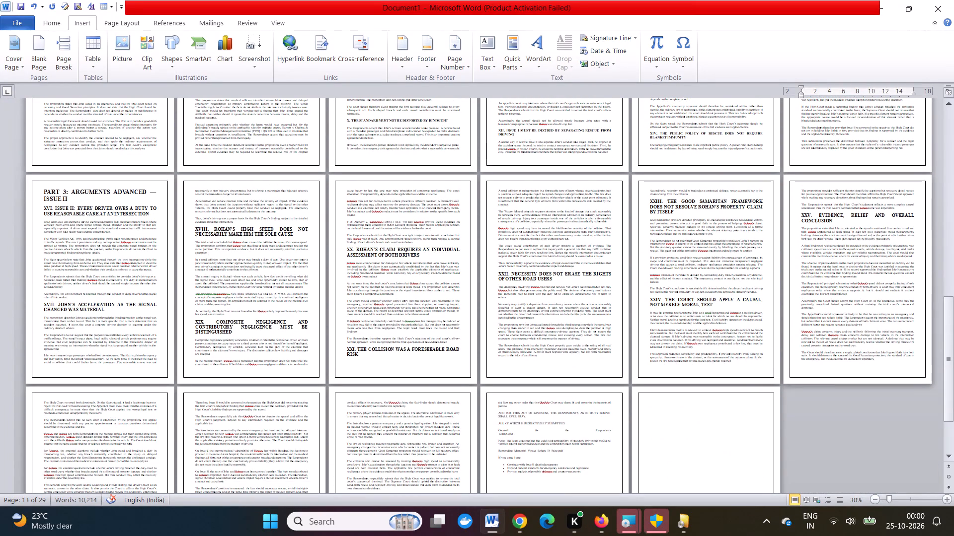
scroll(579, 326, "up", 13)
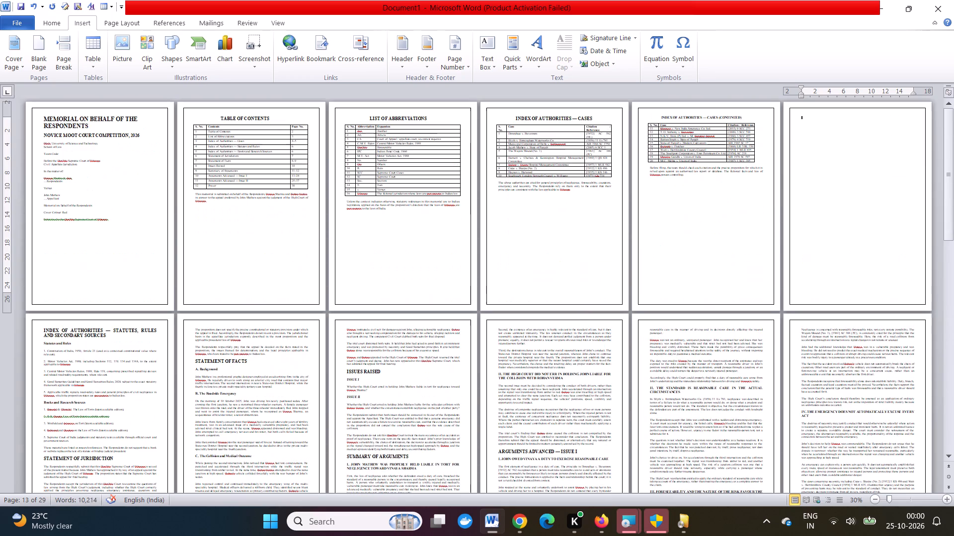
Place the insertion point on the empty line below the cover page's Submitted to the Hon'ble Supreme Court line.
left_click(52, 246)
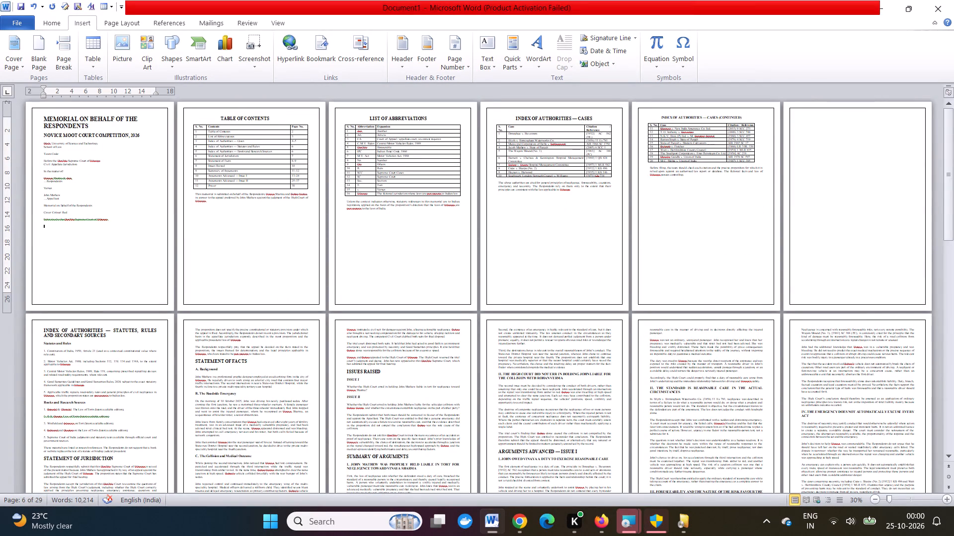
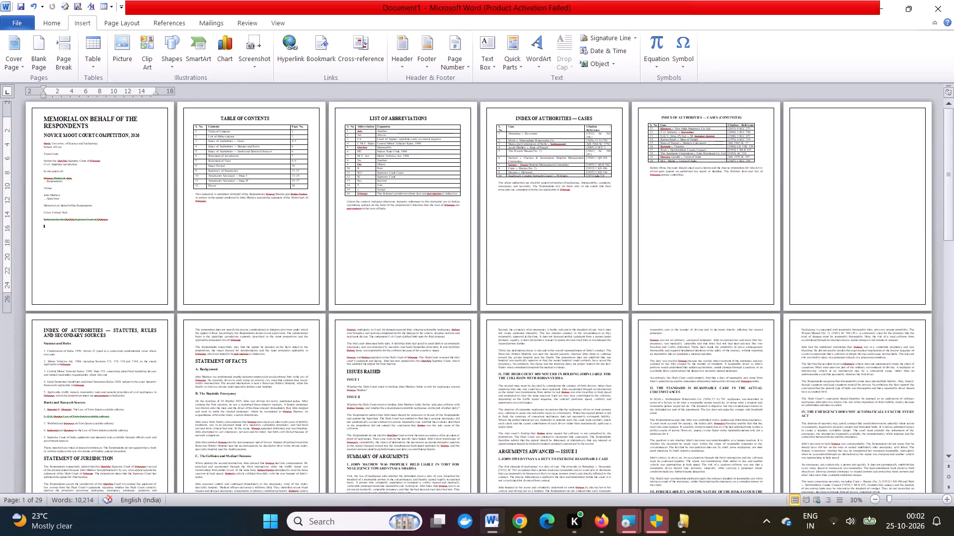
Review the memorial at a closer zoom, checking the layout from the cover and index pages through the Issue I and Issue II arguments.
scroll(69, 260, "up", 5, "ctrl")
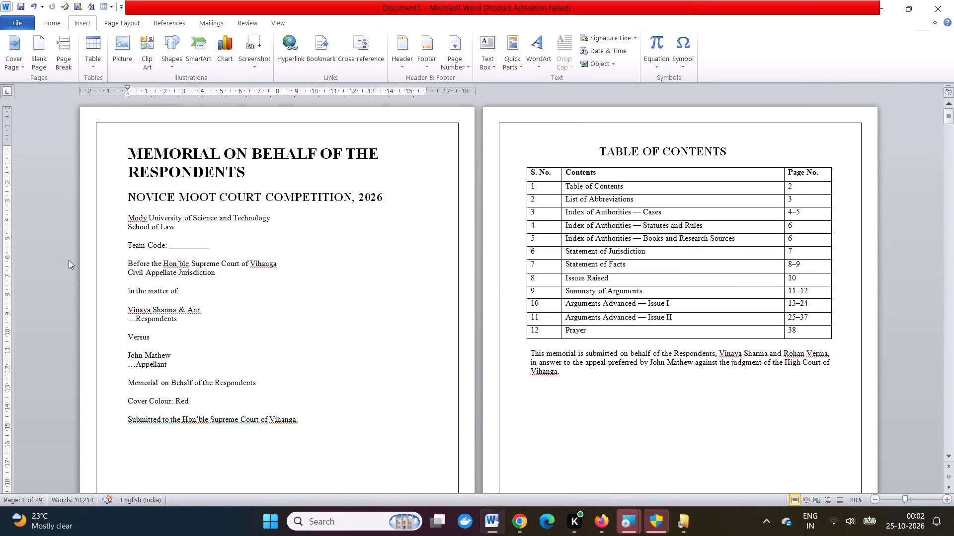
scroll(69, 260, "down", 1)
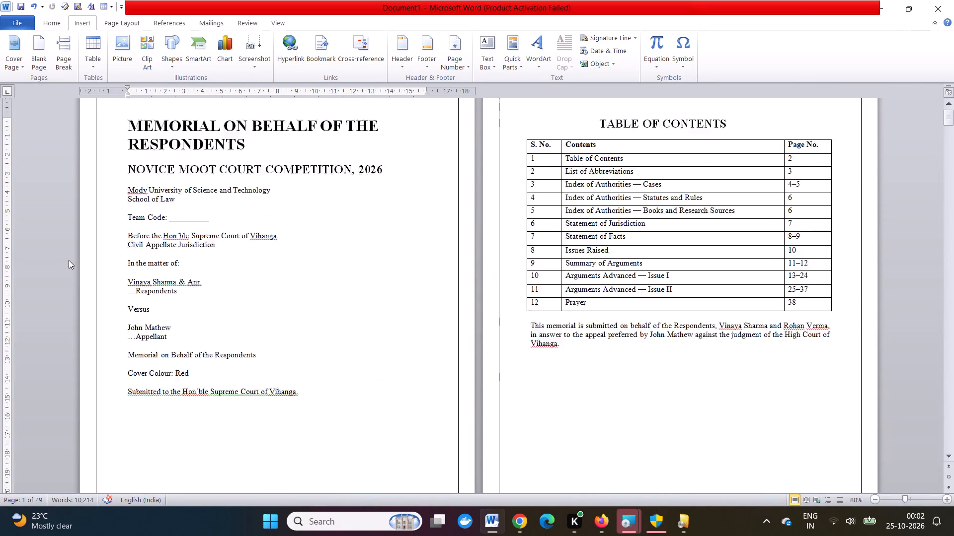
scroll(69, 260, "down", 7)
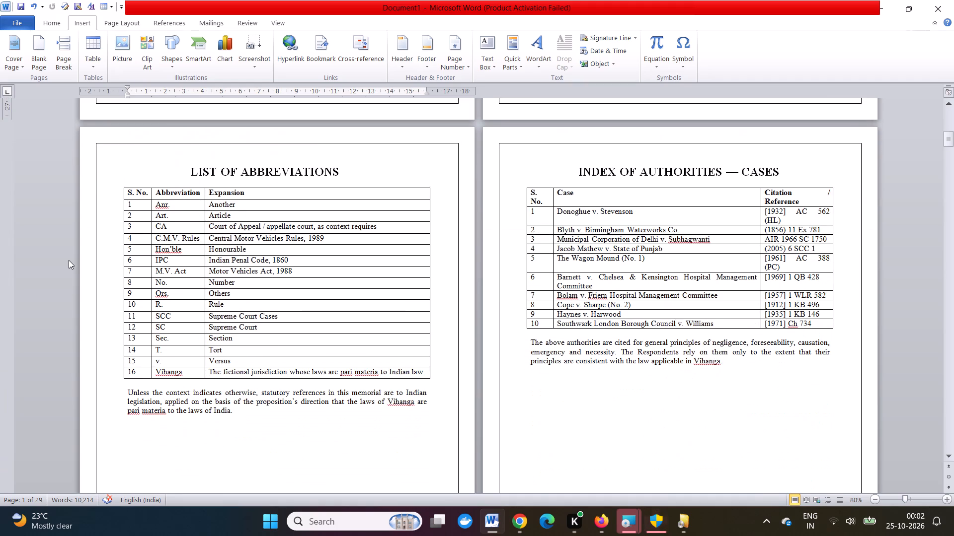
scroll(69, 260, "down", 6)
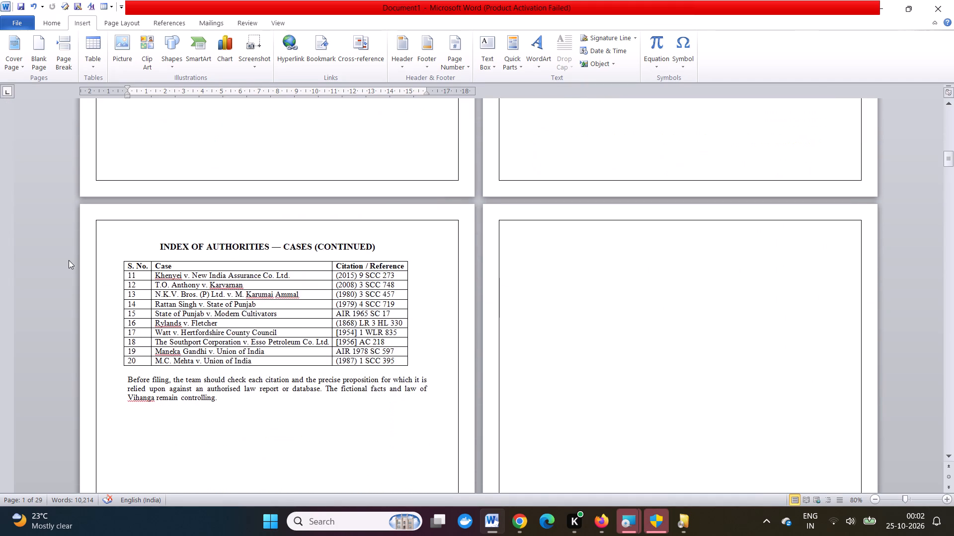
scroll(69, 260, "down", 6)
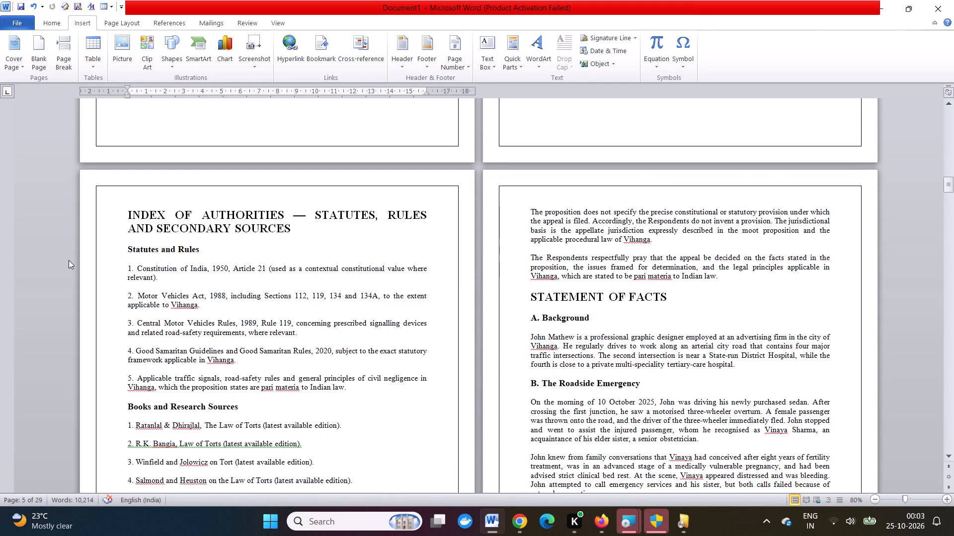
scroll(69, 260, "down", 1)
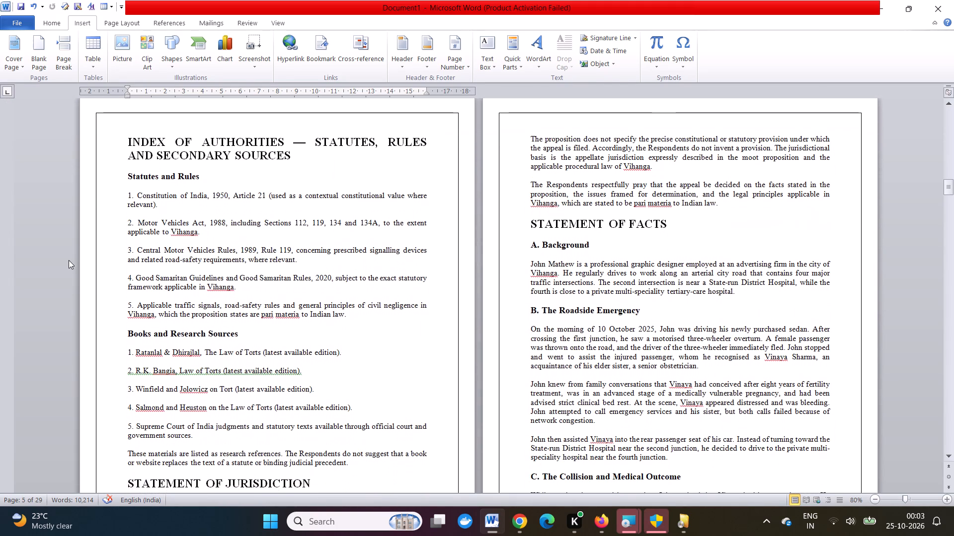
scroll(69, 260, "down", 7)
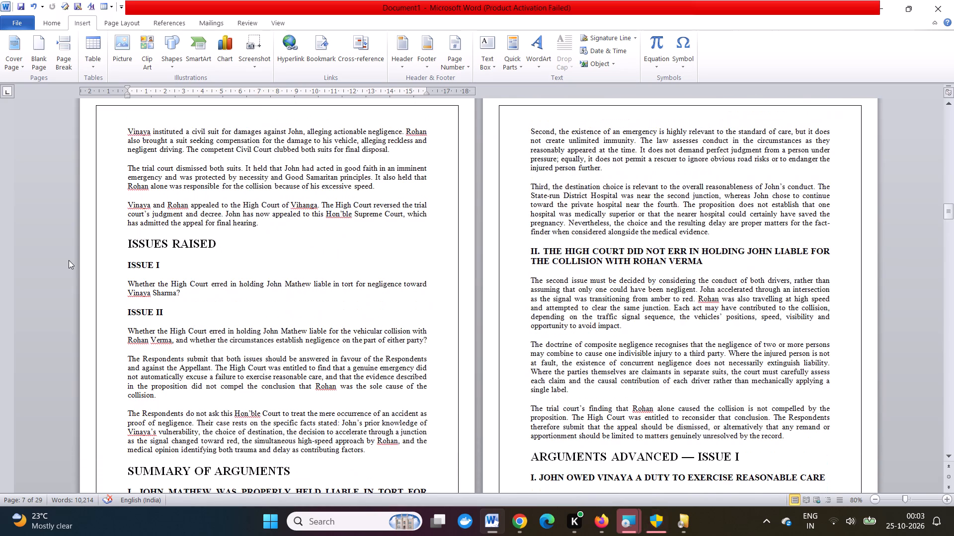
scroll(69, 260, "up", 6)
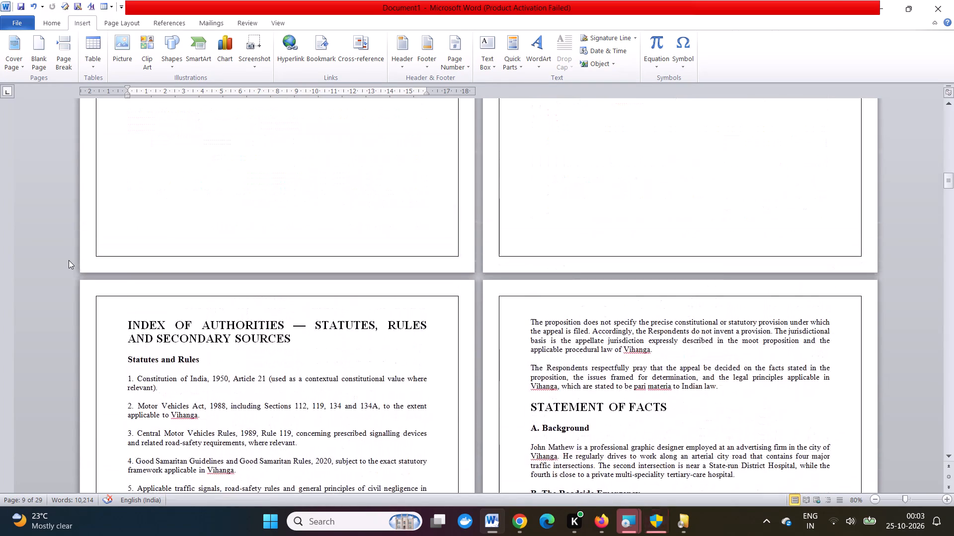
scroll(69, 260, "down", 1)
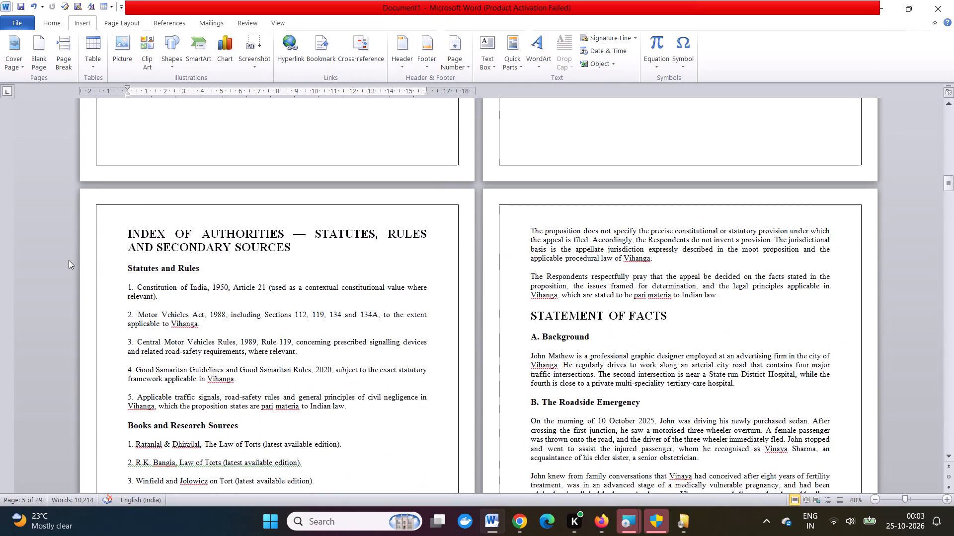
scroll(69, 260, "down", 3)
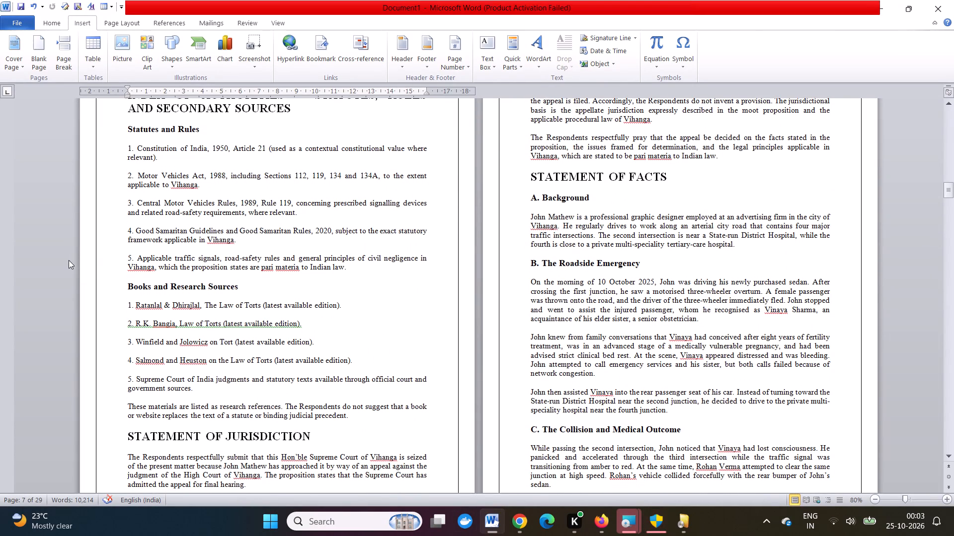
scroll(69, 260, "down", 7)
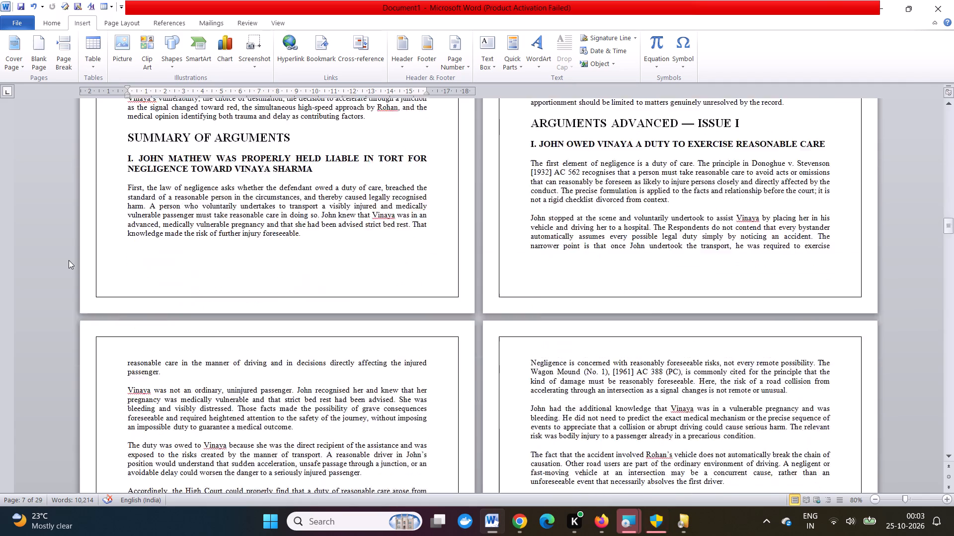
scroll(69, 260, "down", 3)
scroll(69, 260, "up", 5)
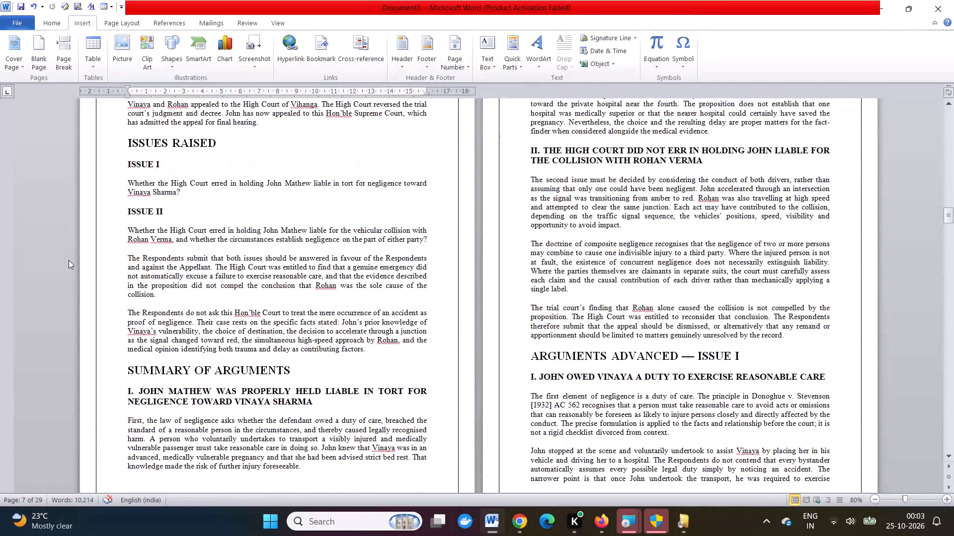
scroll(69, 260, "down", 8)
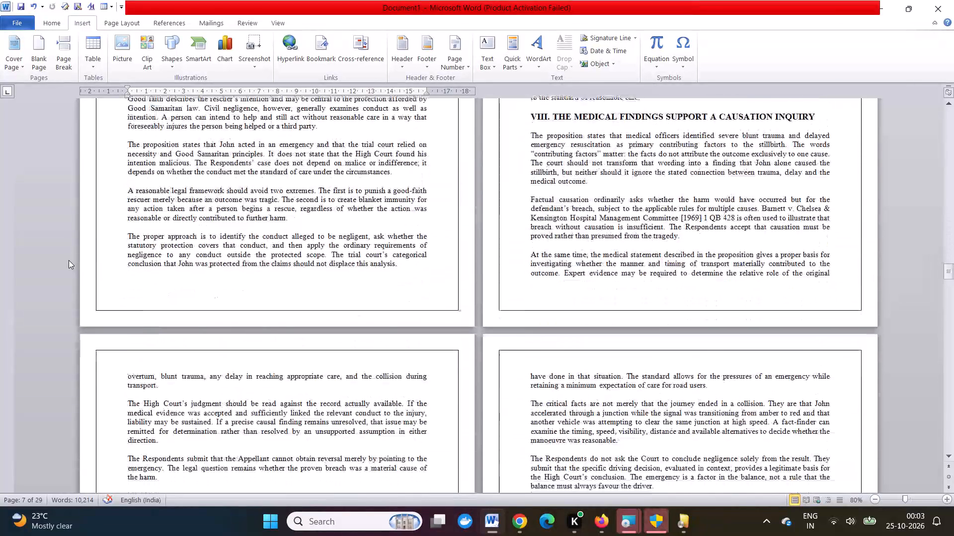
scroll(69, 260, "down", 8)
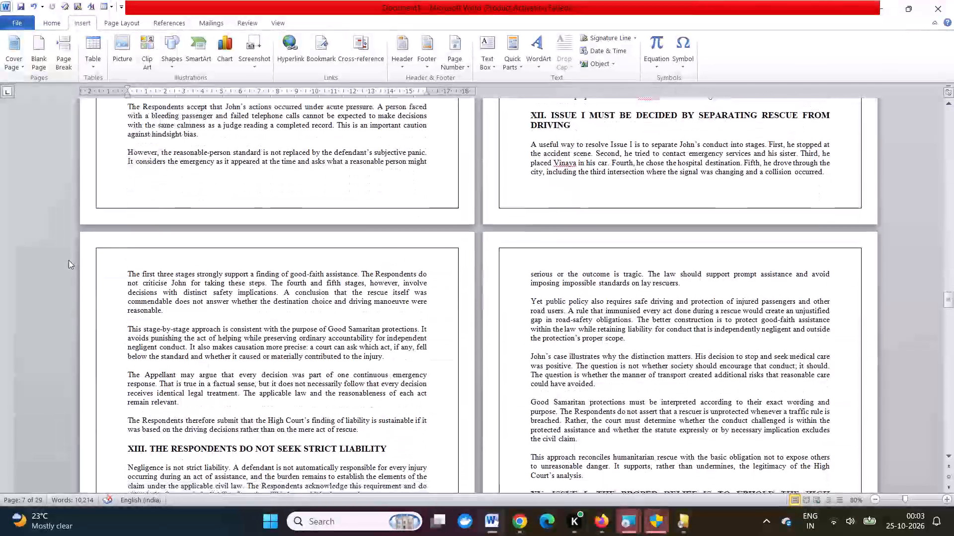
scroll(69, 260, "down", 4)
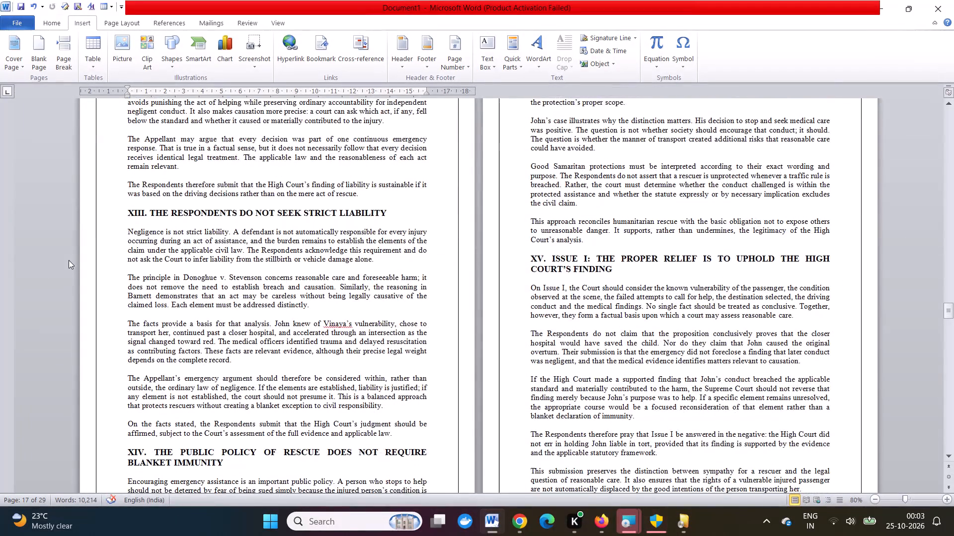
scroll(69, 260, "down", 6)
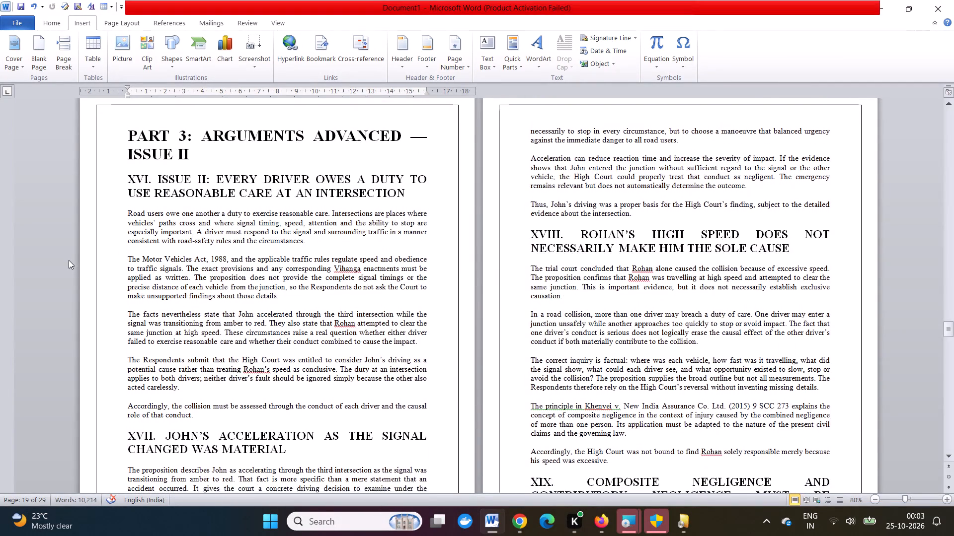
scroll(69, 260, "down", 2)
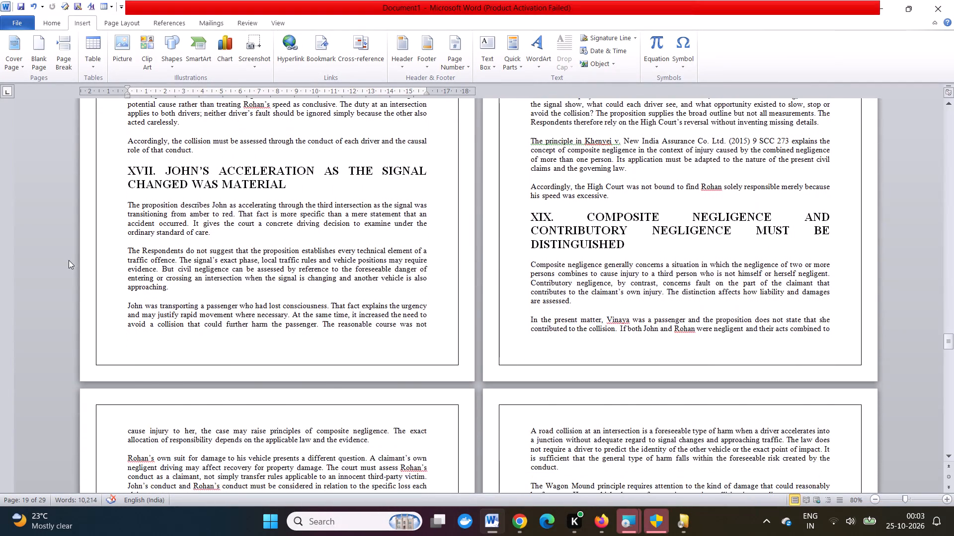
scroll(69, 260, "down", 5)
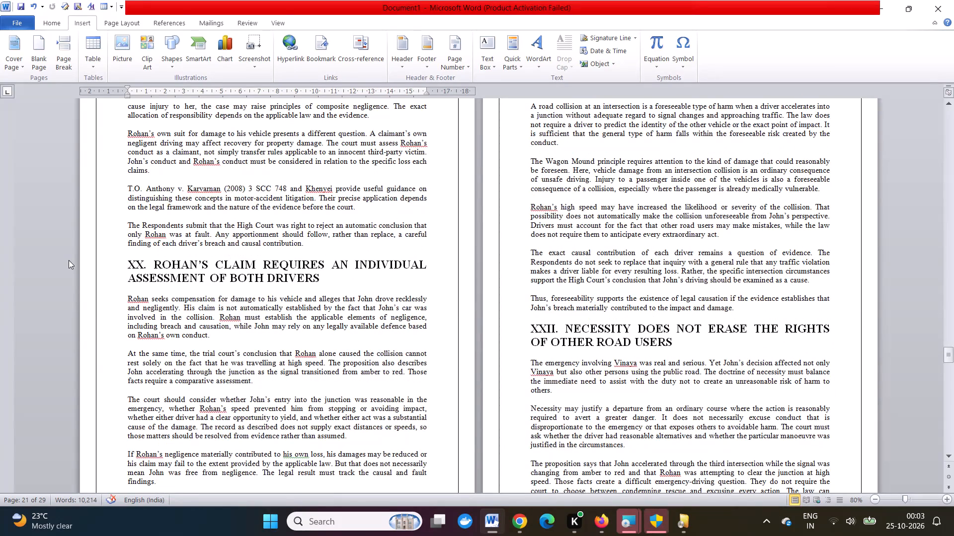
scroll(69, 260, "down", 8)
scroll(69, 260, "up", 8)
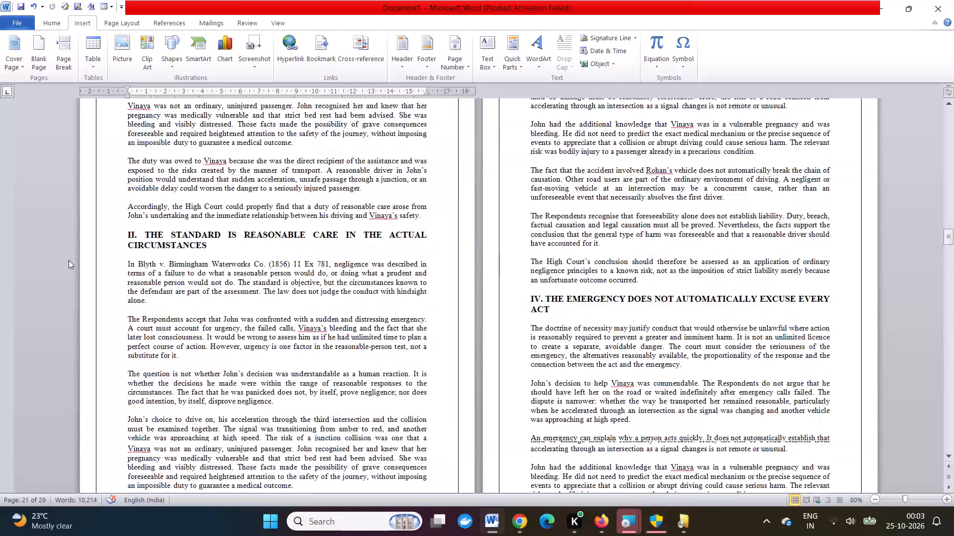
Recheck the front pages, examining the cover, Table of Contents, List of Abbreviations and both Index of Authorities case tables.
scroll(69, 260, "down", 2)
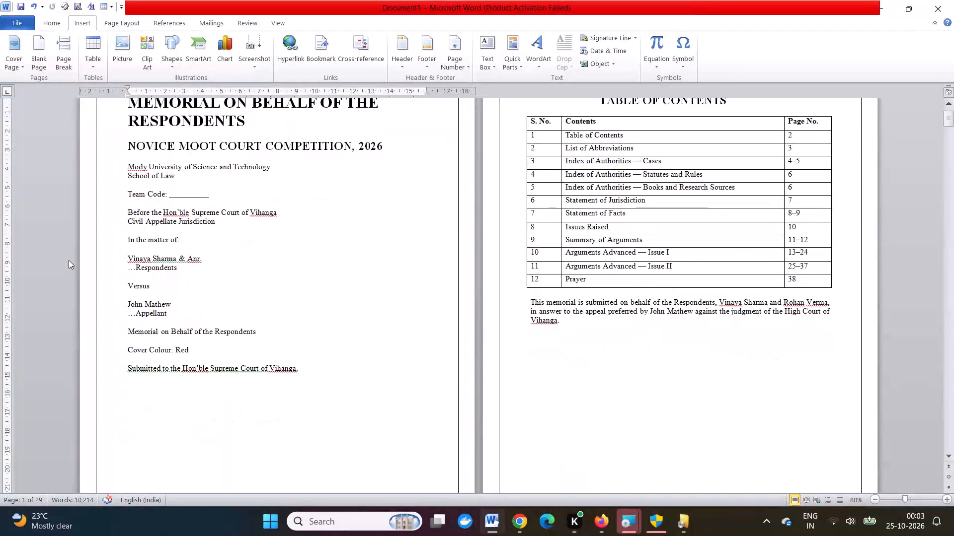
scroll(69, 260, "down", 7)
scroll(69, 260, "up", 1)
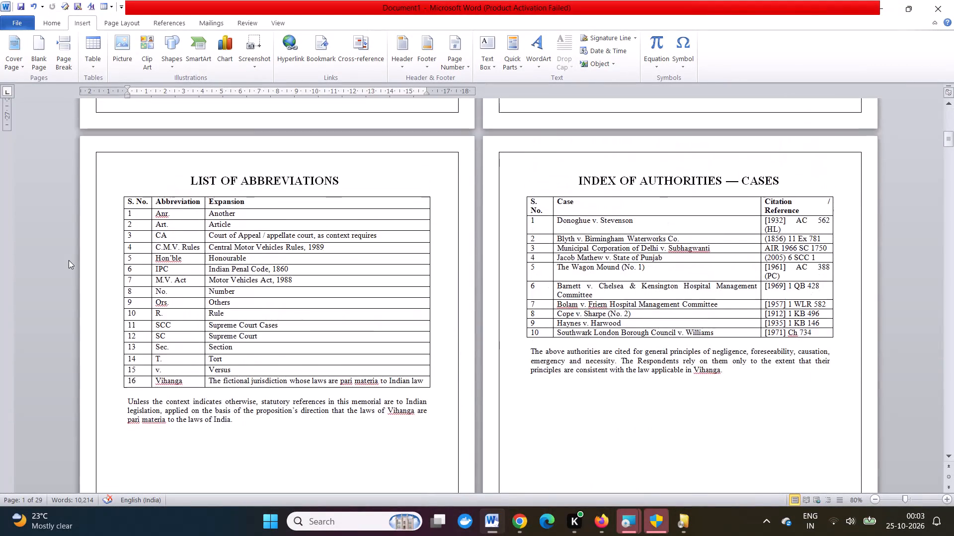
scroll(69, 260, "up", 1)
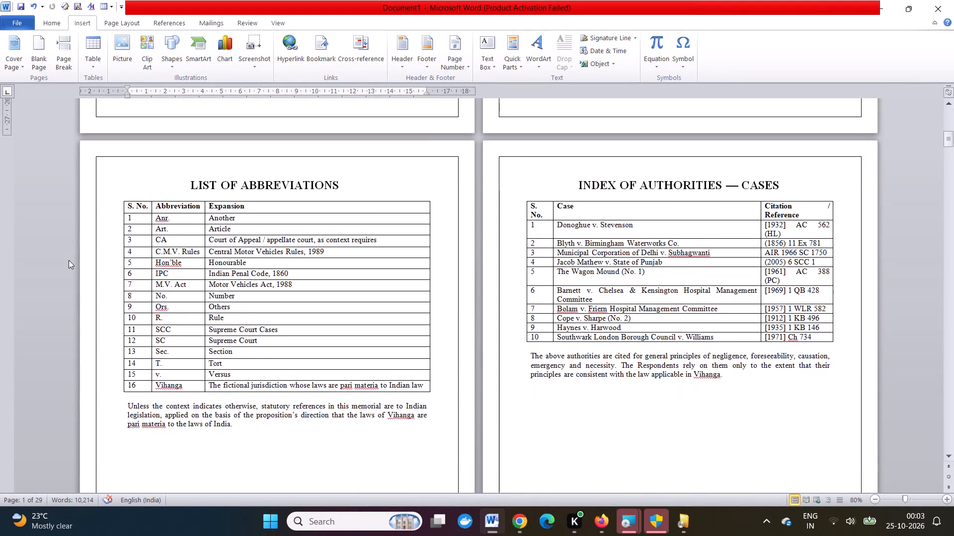
scroll(69, 260, "up", 4)
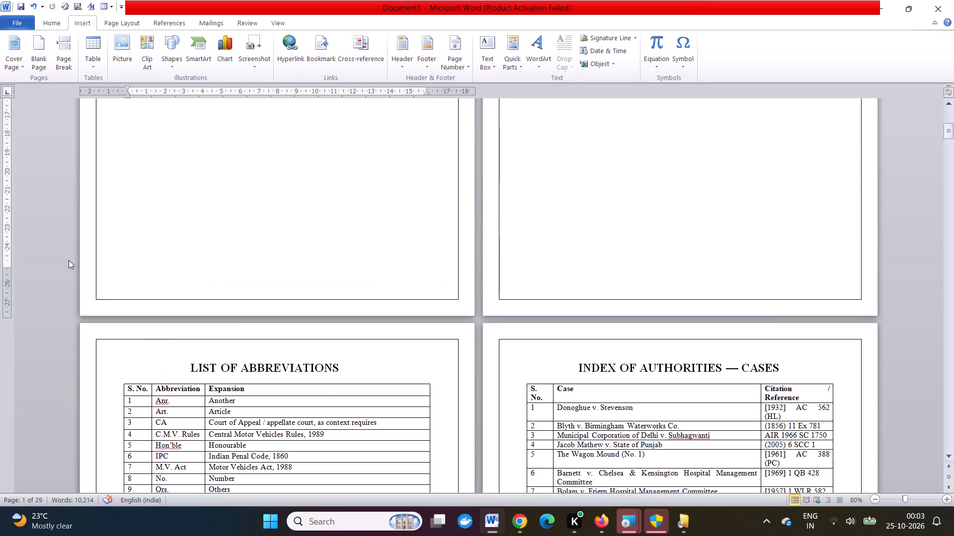
scroll(69, 260, "up", 6)
scroll(69, 260, "down", 4)
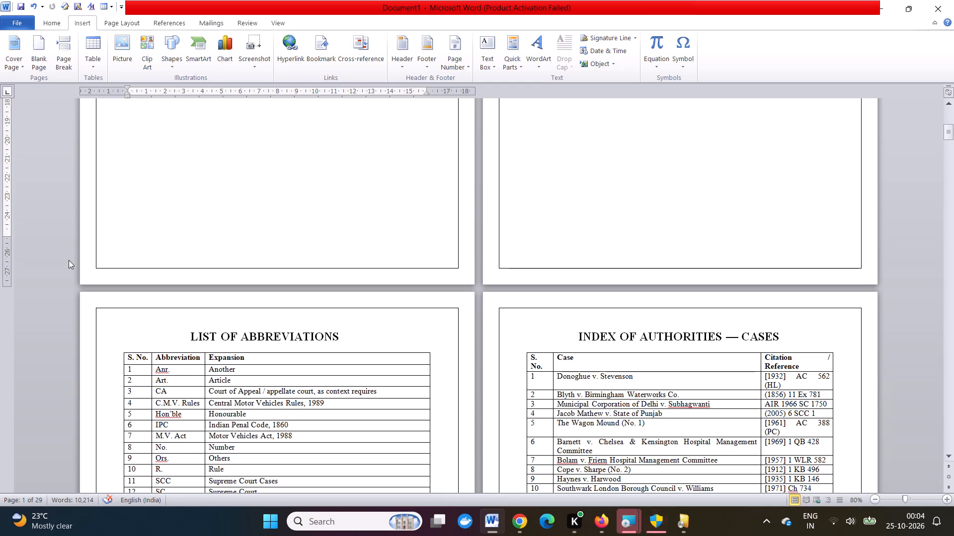
scroll(231, 293, "down", 1)
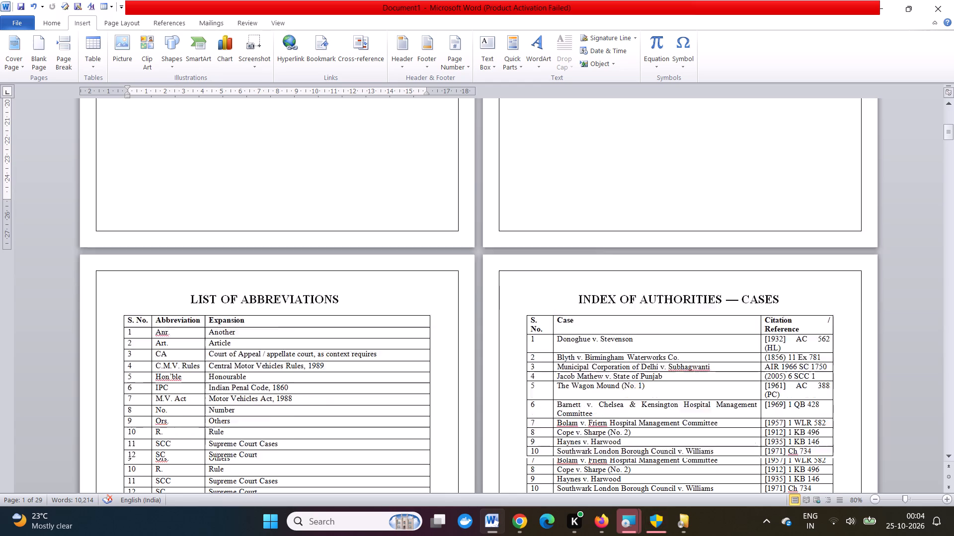
scroll(231, 293, "down", 2)
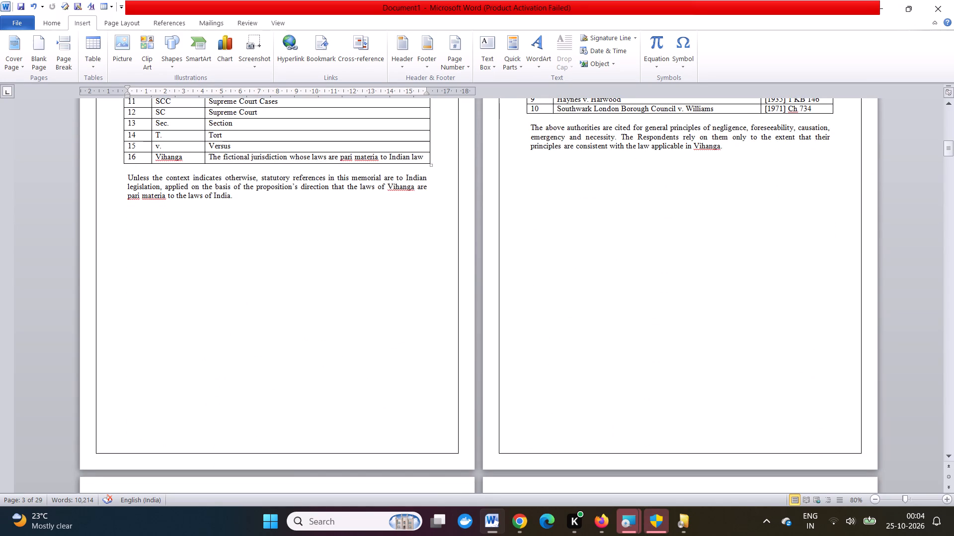
scroll(231, 293, "down", 2)
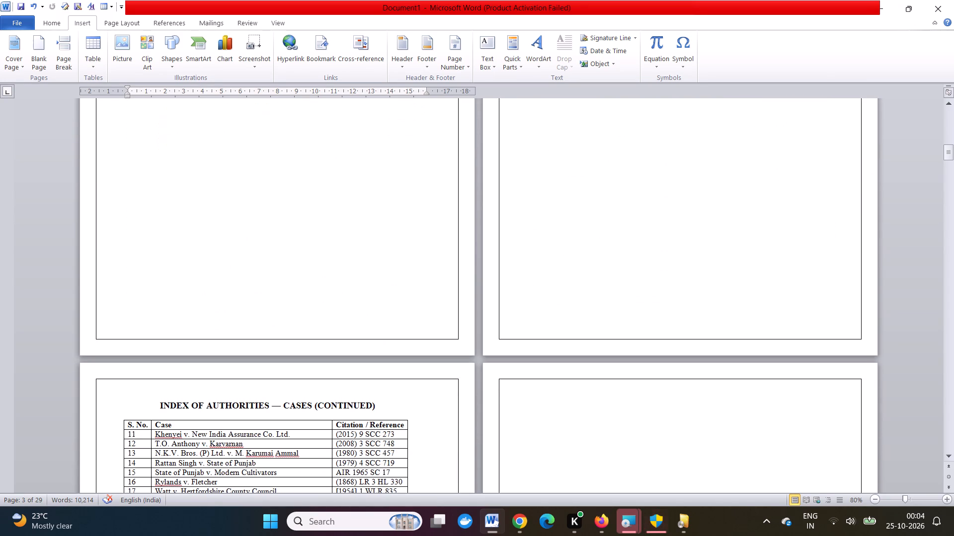
scroll(547, 364, "down", 2)
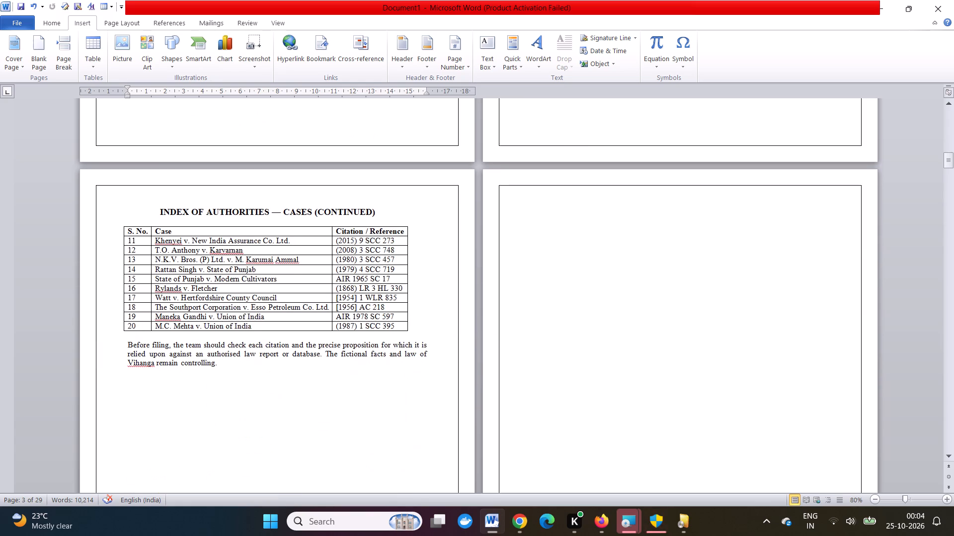
scroll(547, 364, "down", 2, "ctrl")
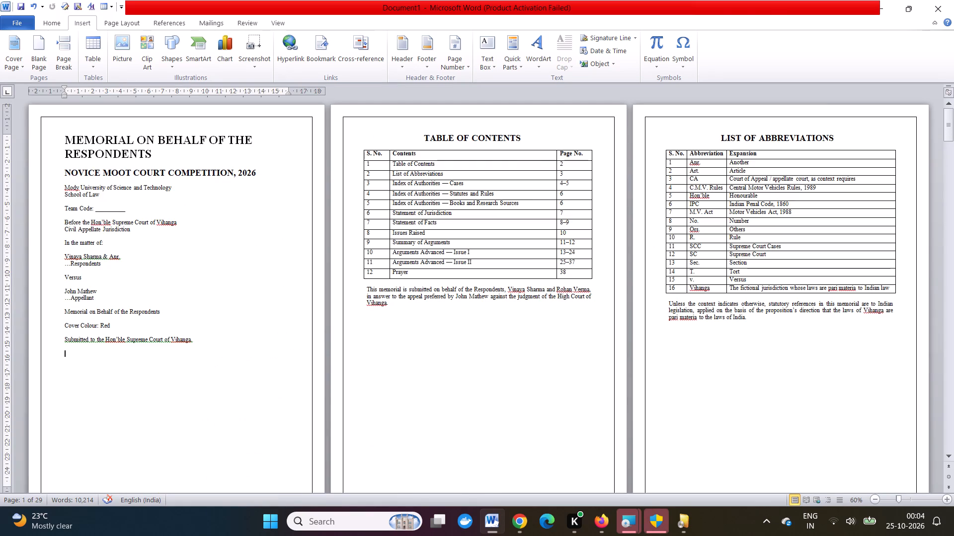
Save the document to the Desktop as a Word Document named MEMORIAL ON BEHALF OF THE RESPONDENTS.
key("ctrl+s")
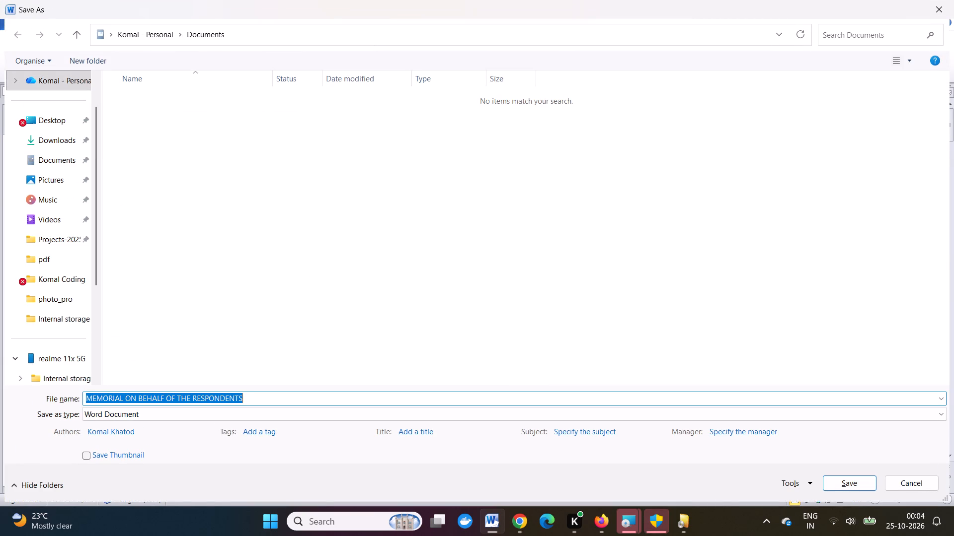
left_click_drag(330, 396, 79, 415)
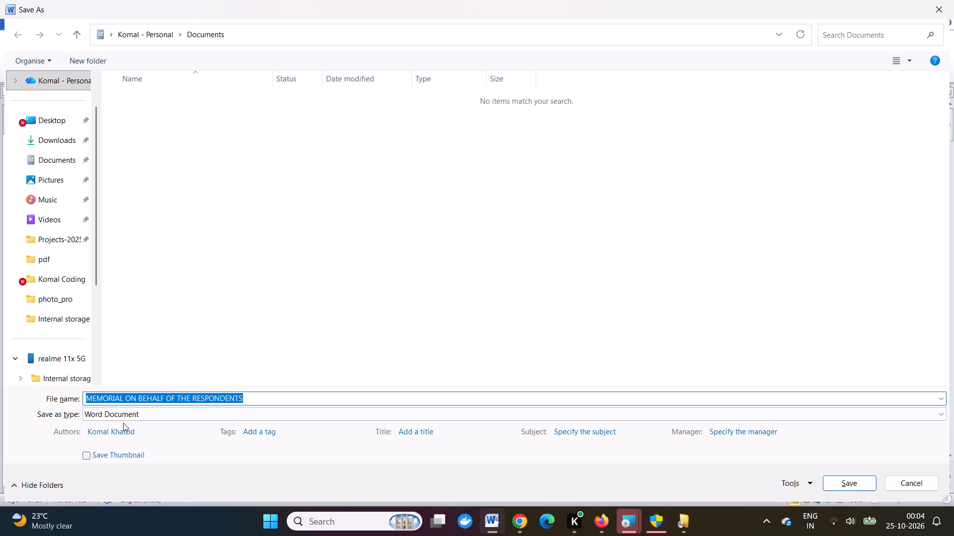
left_click(62, 116)
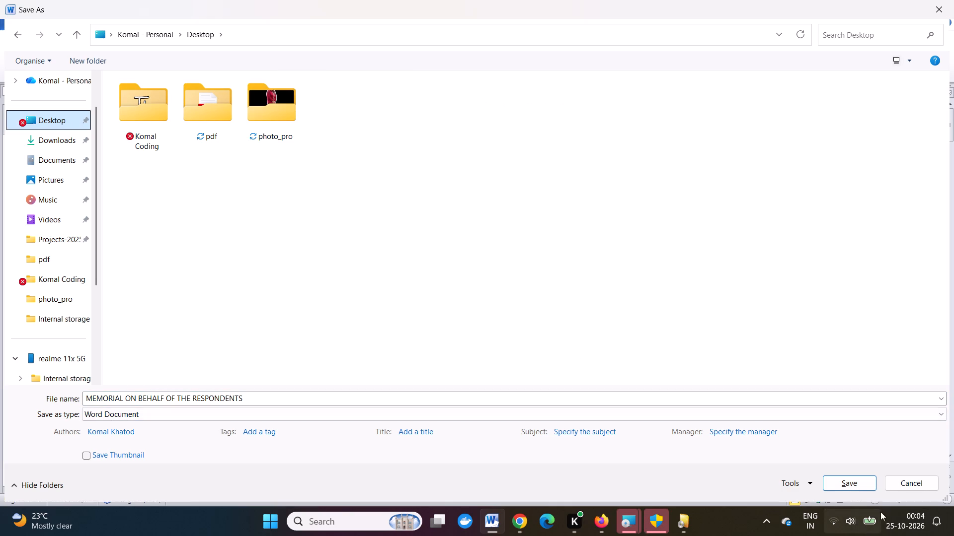
left_click(859, 479)
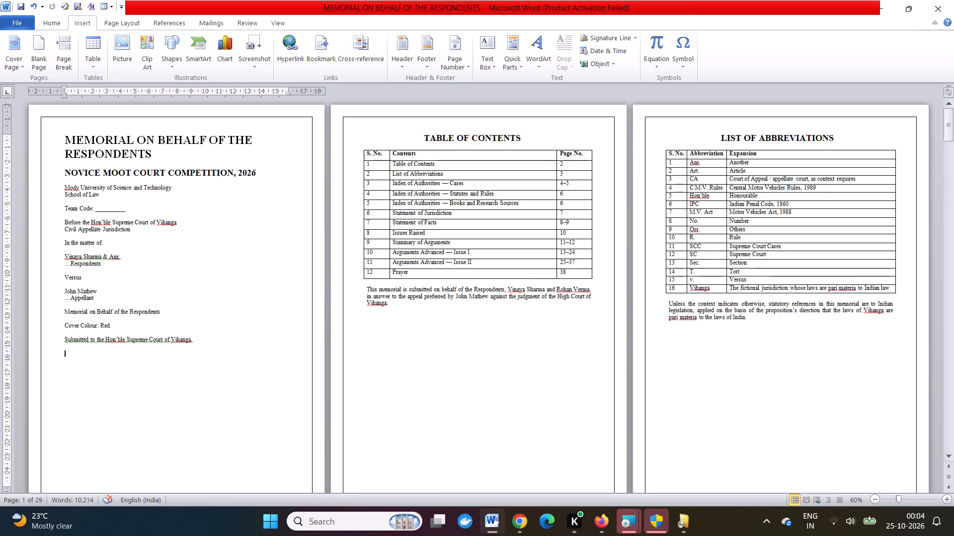
Look over the saved memorial's pages from the cover to the Statement of Facts, Issues Raised and Summary of Arguments.
scroll(748, 387, "down", 11)
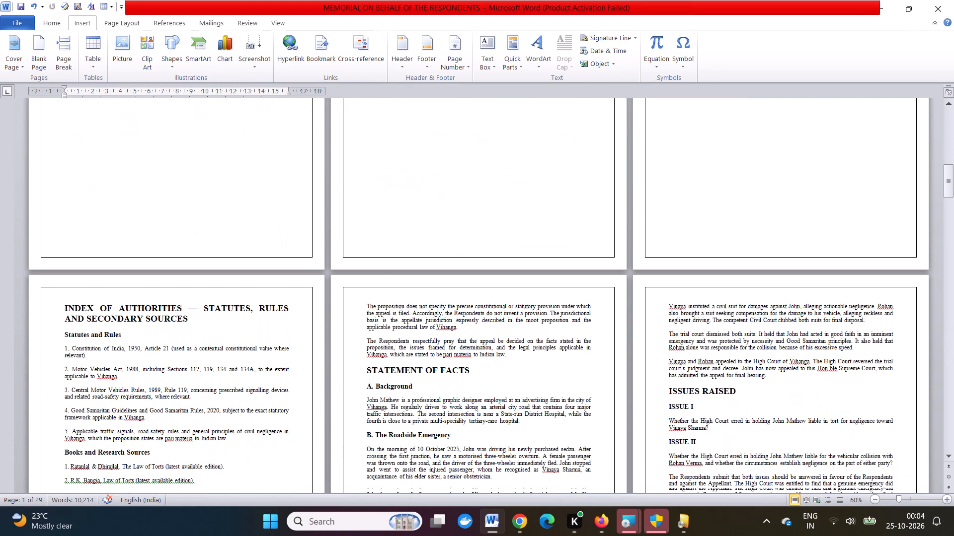
scroll(749, 391, "down", 2)
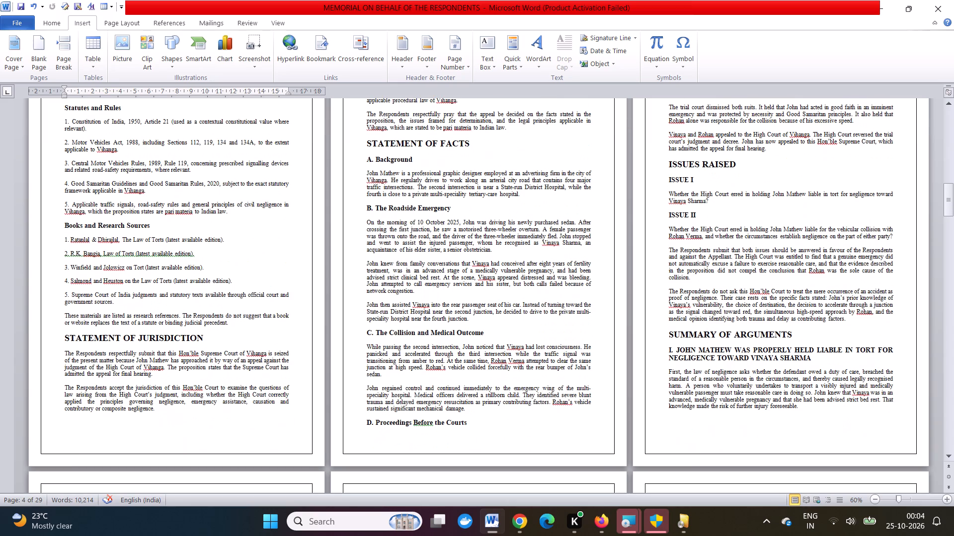
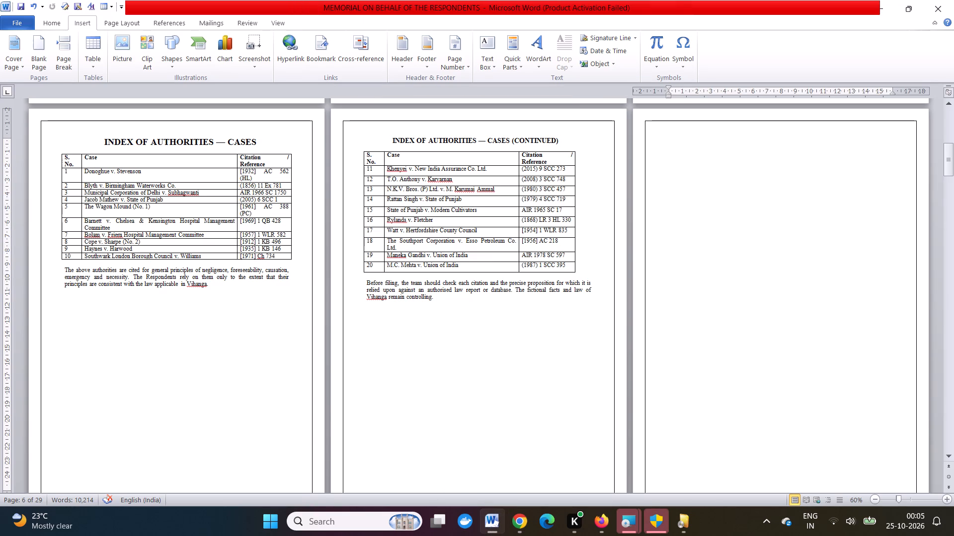
key("ctrl+v")
Paste the copied books and websites lists again at the top of the blank page following Index of Authorities — Cases (Continued).
scroll(717, 284, "up", 5)
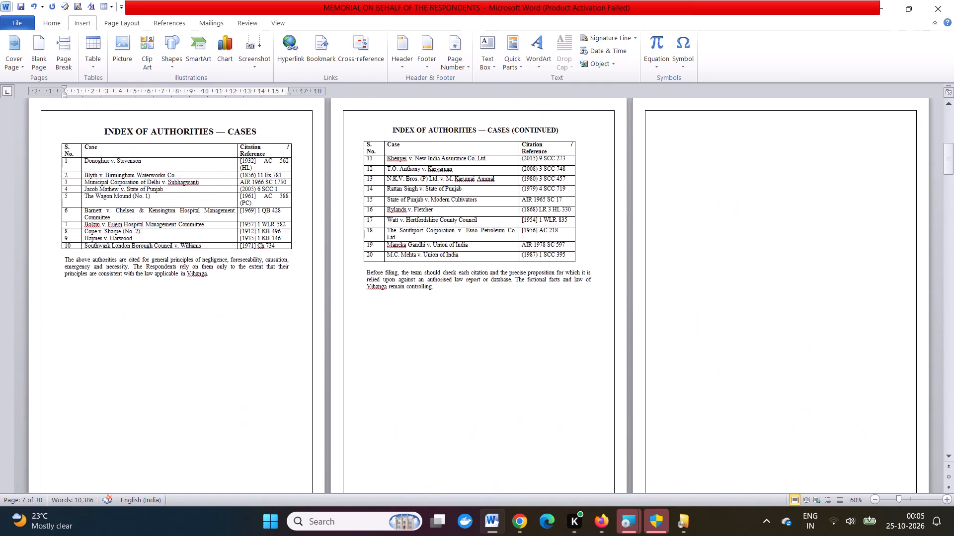
scroll(717, 284, "up", 3)
scroll(717, 284, "down", 3)
scroll(717, 284, "up", 1)
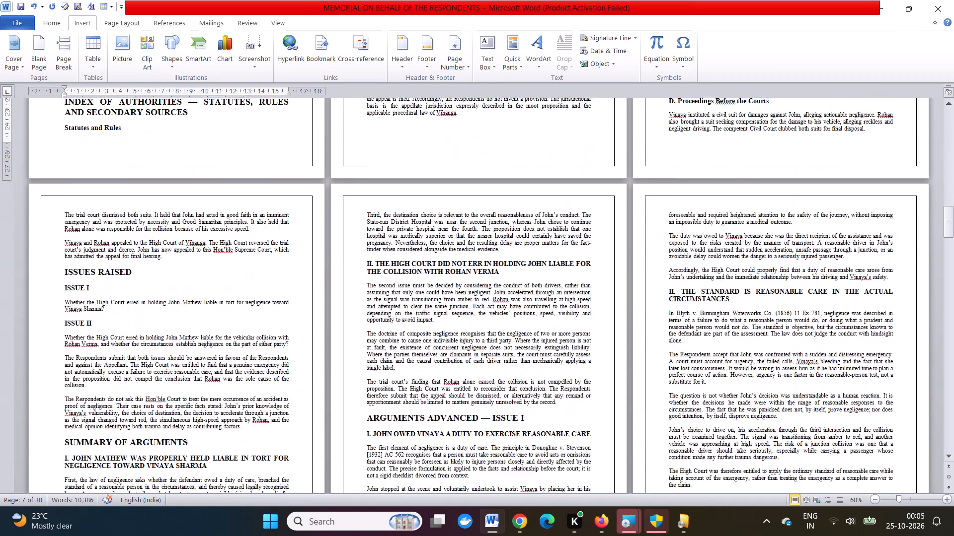
scroll(717, 284, "up", 5)
right_click(717, 284)
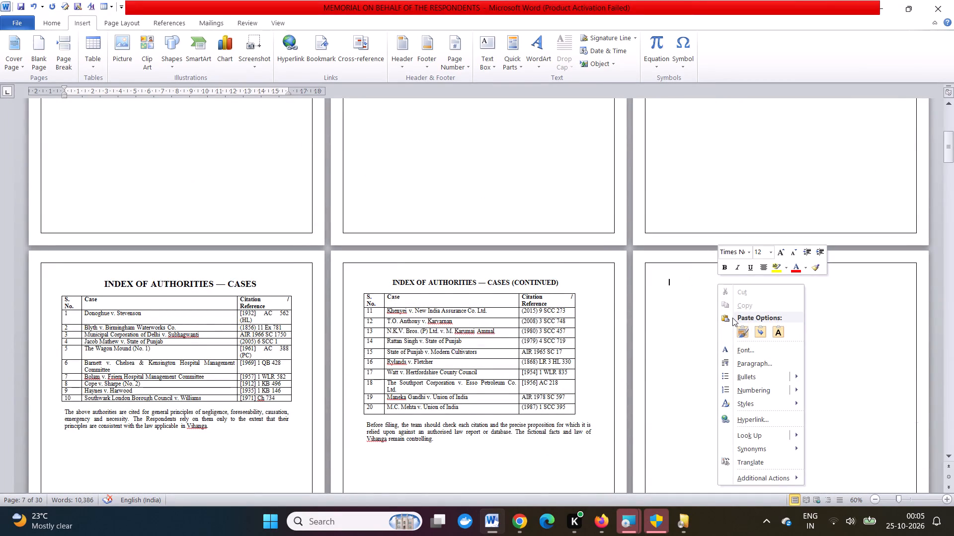
left_click(684, 275)
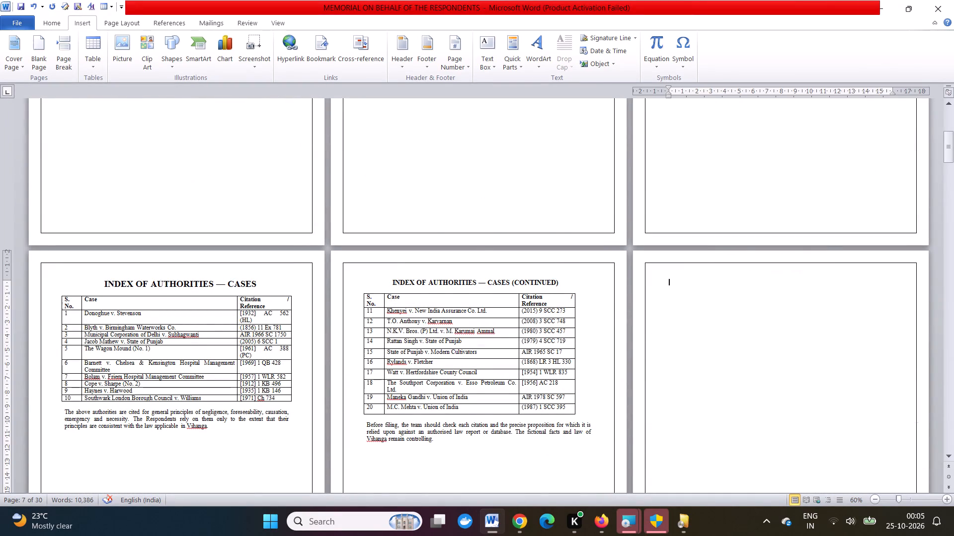
key("ctrl+v")
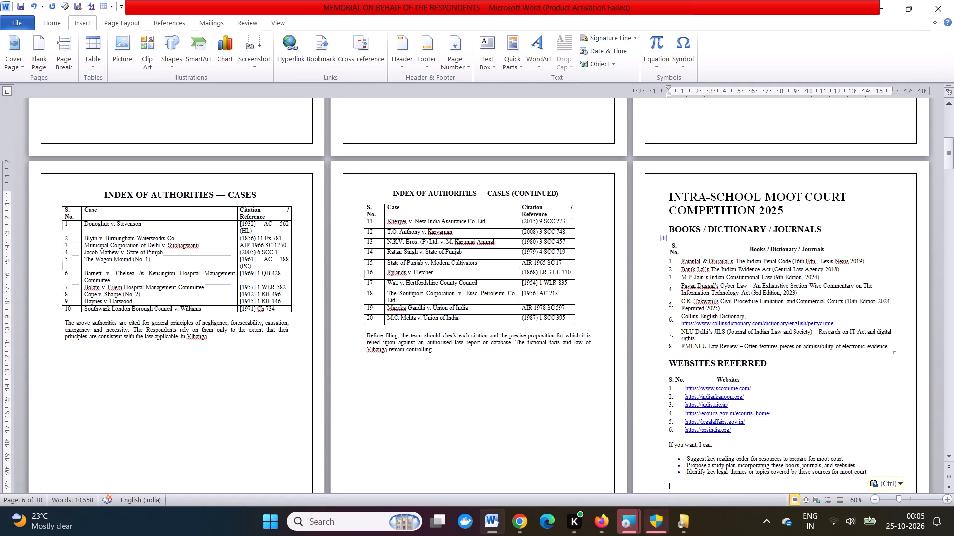
Apply the black grid table style to the pasted Books / Dictionary / Journals table and the Websites Referred table.
double_click(664, 237)
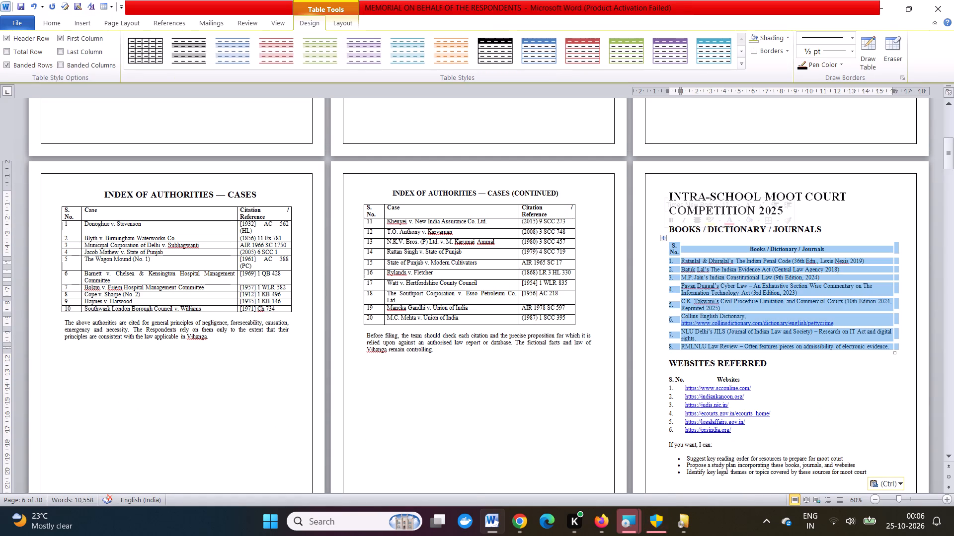
left_click(141, 55)
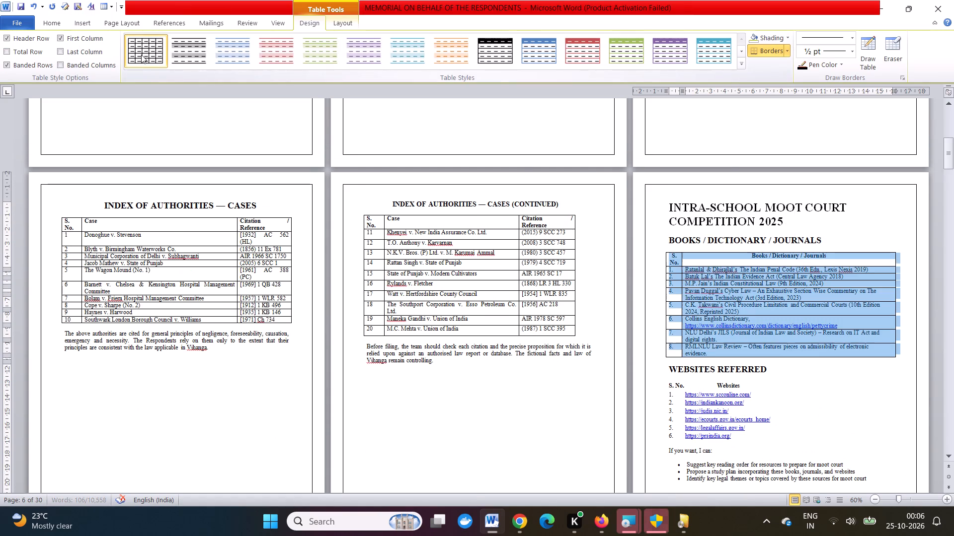
scroll(498, 450, "down", 1)
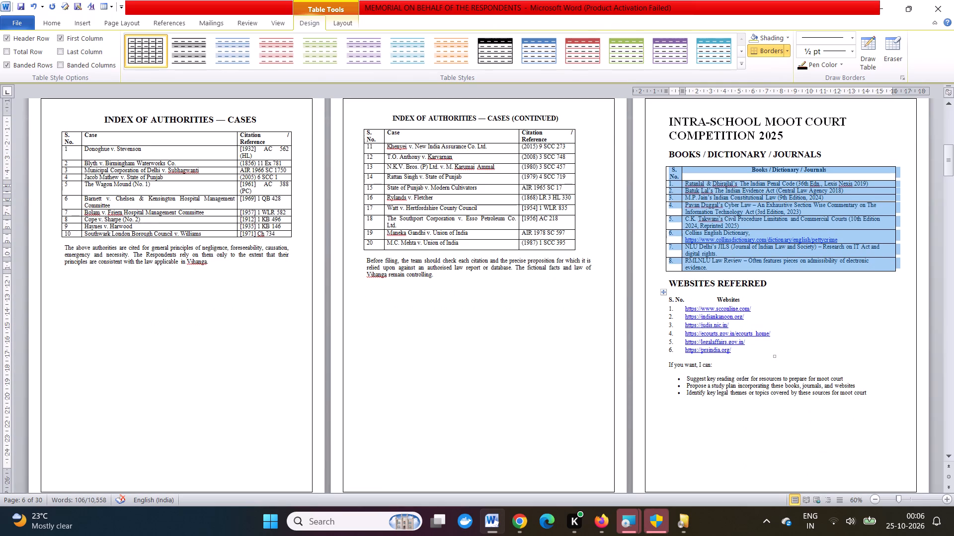
double_click(663, 292)
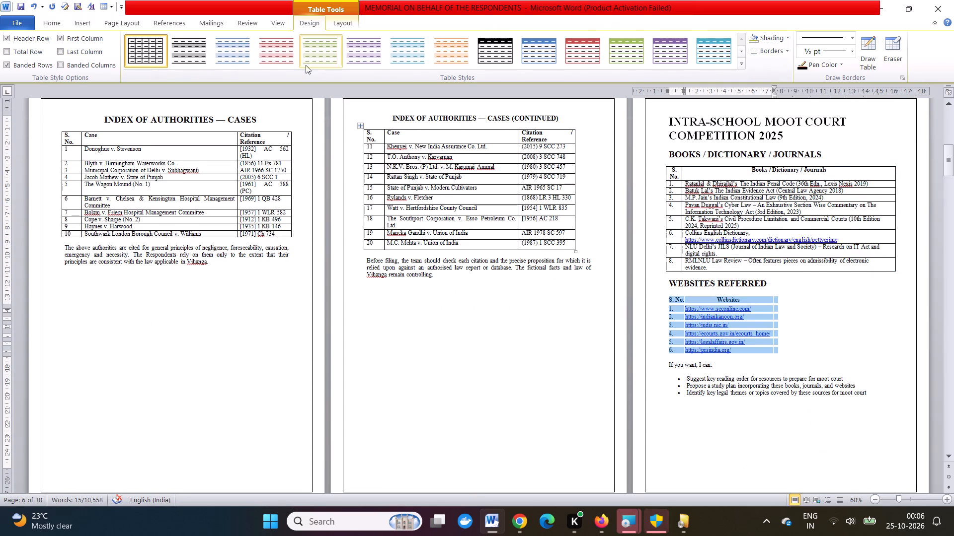
left_click(129, 39)
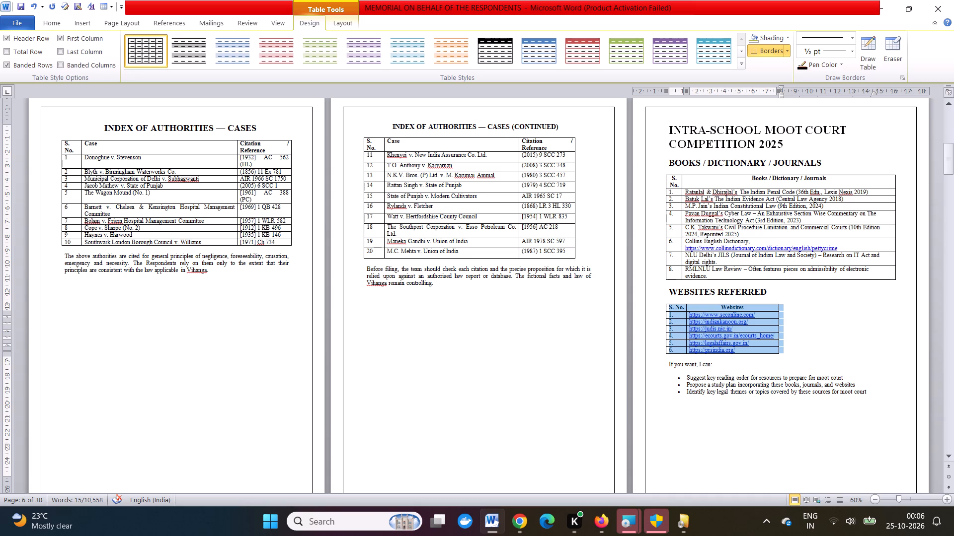
Delete the "If you want, I can:" line and its three bulleted suggestions below the Websites Referred table.
scroll(772, 239, "up", 6)
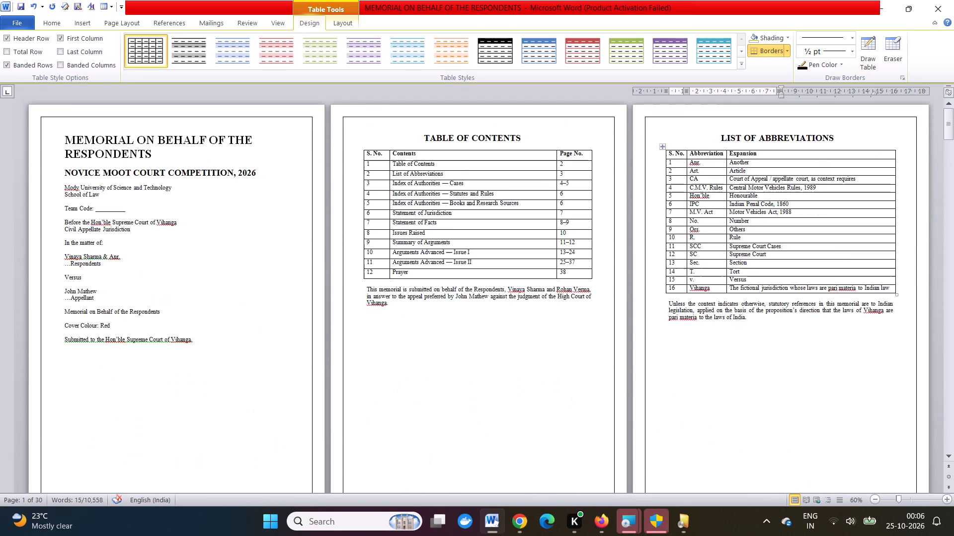
scroll(772, 239, "down", 1)
left_click(855, 344)
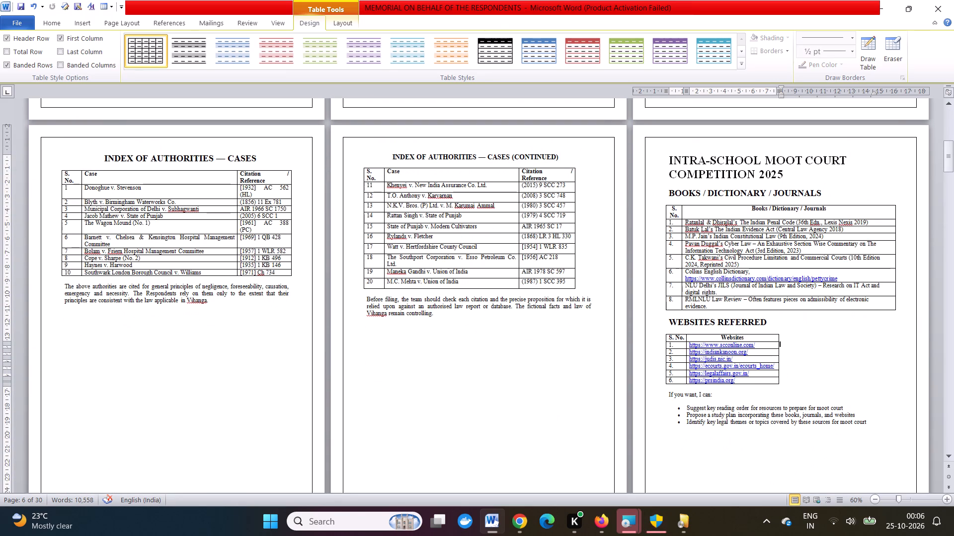
left_click_drag(662, 398, 835, 435)
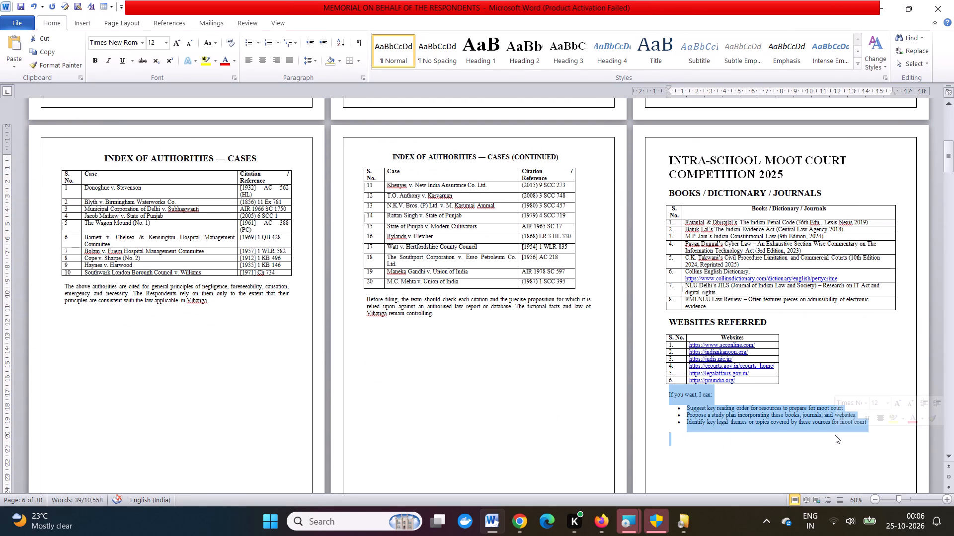
key("BackSpace")
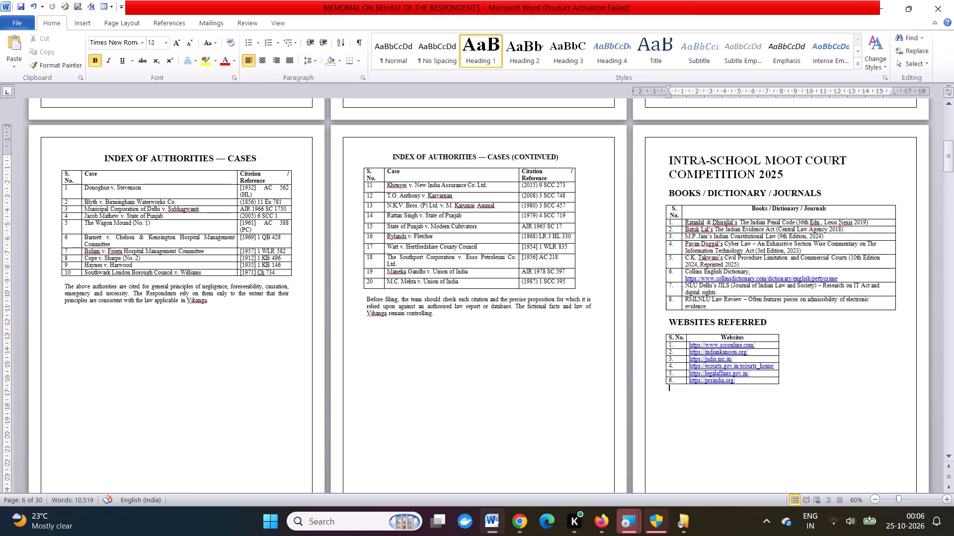
Review the front pages, comparing the cover, Table of Contents, abbreviations and case indexes with the new books and websites page.
left_click_drag(497, 348, 418, 287)
left_click(424, 339)
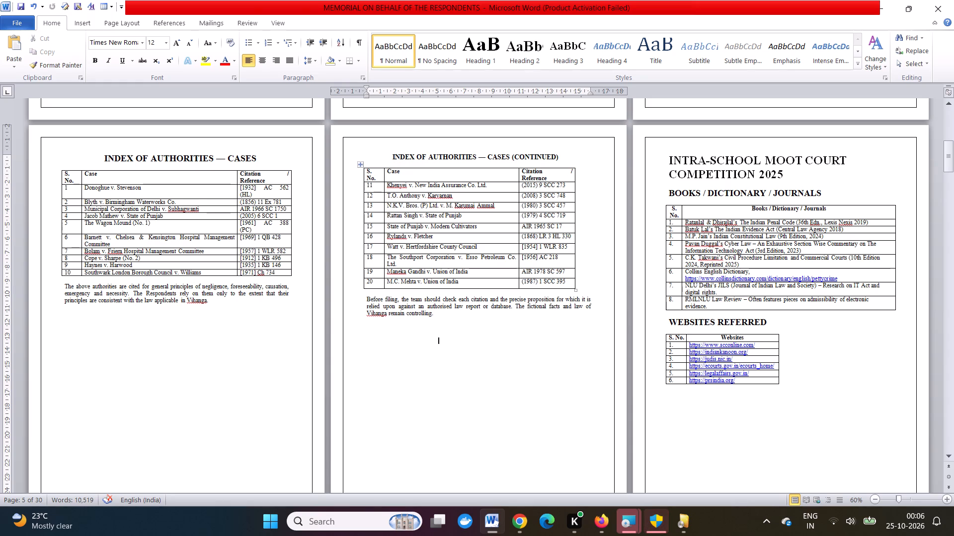
scroll(493, 184, "down", 1)
scroll(493, 184, "up", 1)
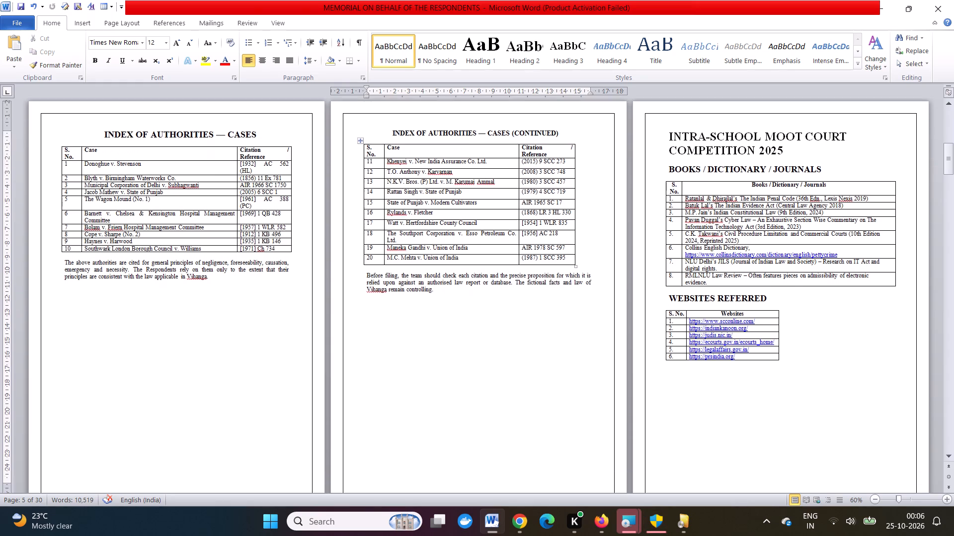
scroll(493, 184, "up", 5)
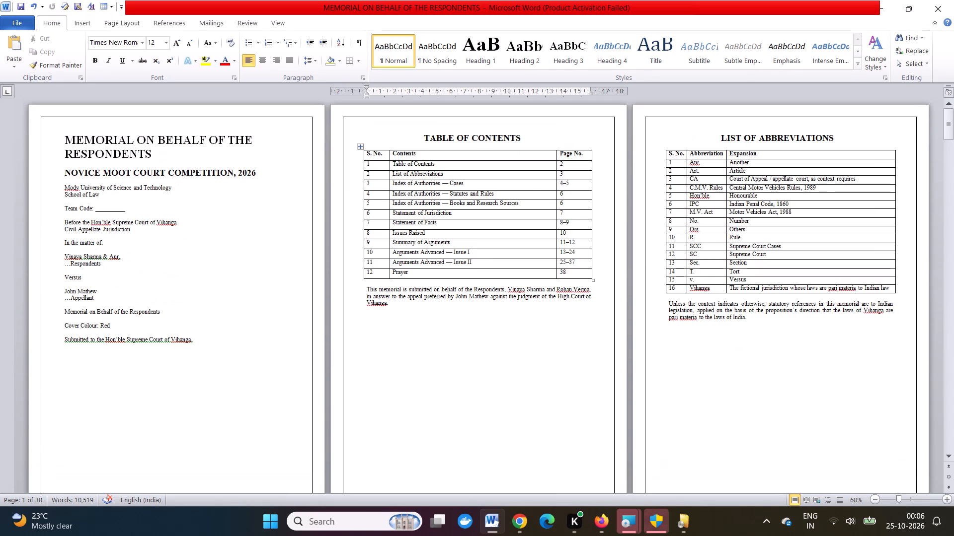
scroll(493, 184, "up", 1)
scroll(493, 184, "down", 4)
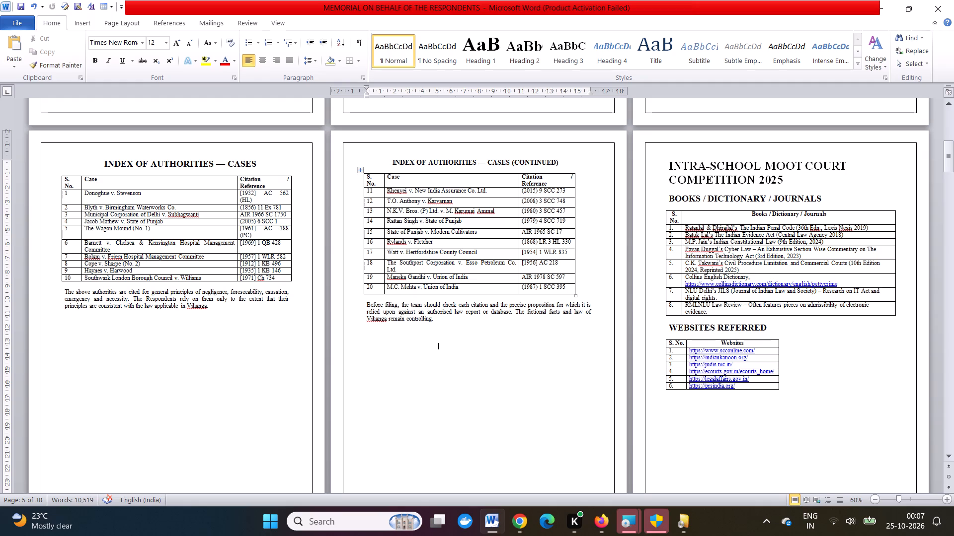
Delete the INTRA-SCHOOL MOOT COURT COMPETITION 2025 heading above the books list on page 6.
left_click(684, 166)
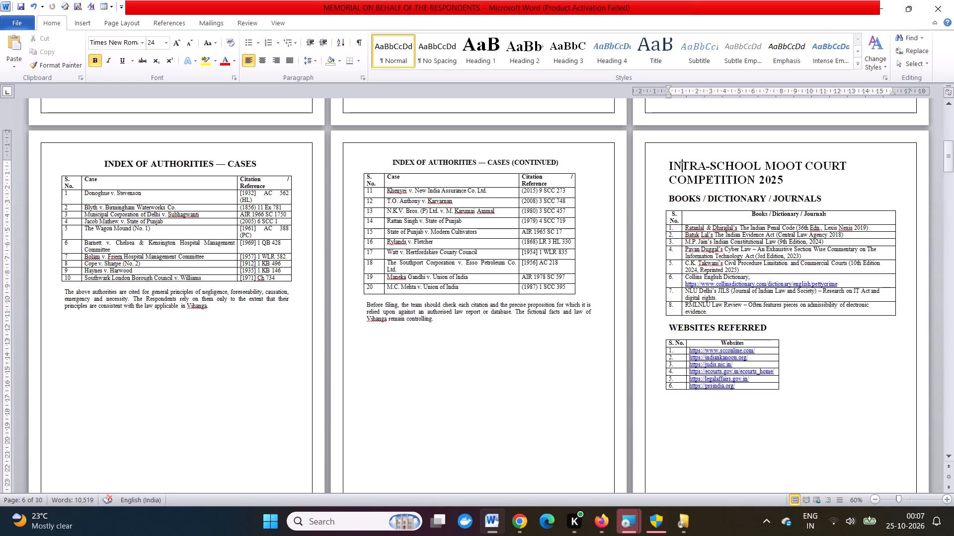
left_click_drag(806, 181, 702, 167)
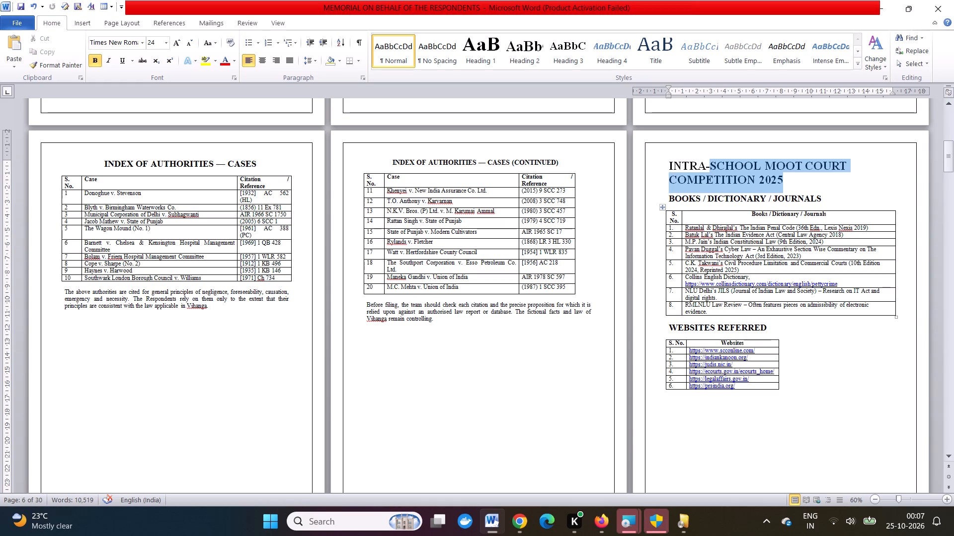
left_click_drag(702, 167, 671, 168)
key("BackSpace")
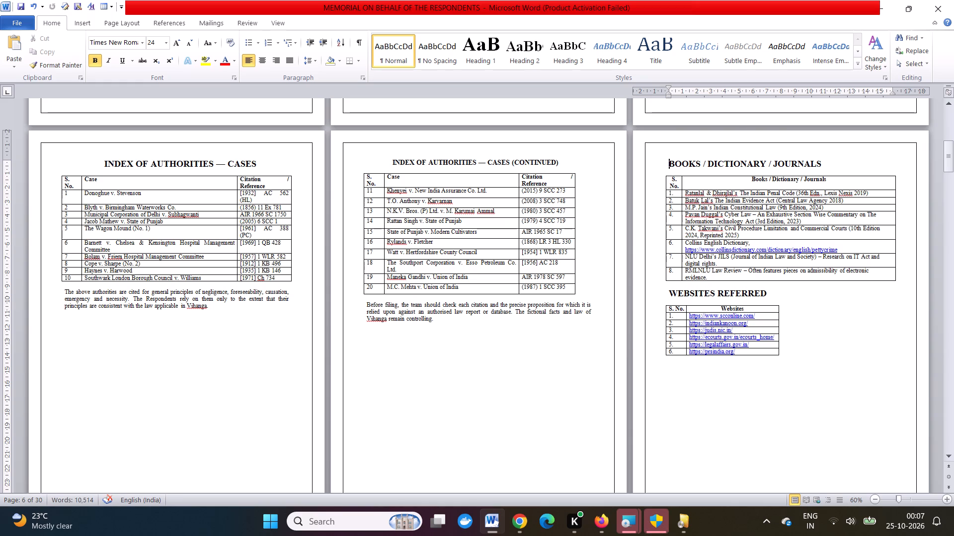
Shift the BOOKS / DICTIONARY / JOURNALS heading to the centre of its line with leading spaces.
key("space")
key("space")
key("space")
key("space")
key("space")
key("space")
key("space")
key("space")
key("space")
key("space")
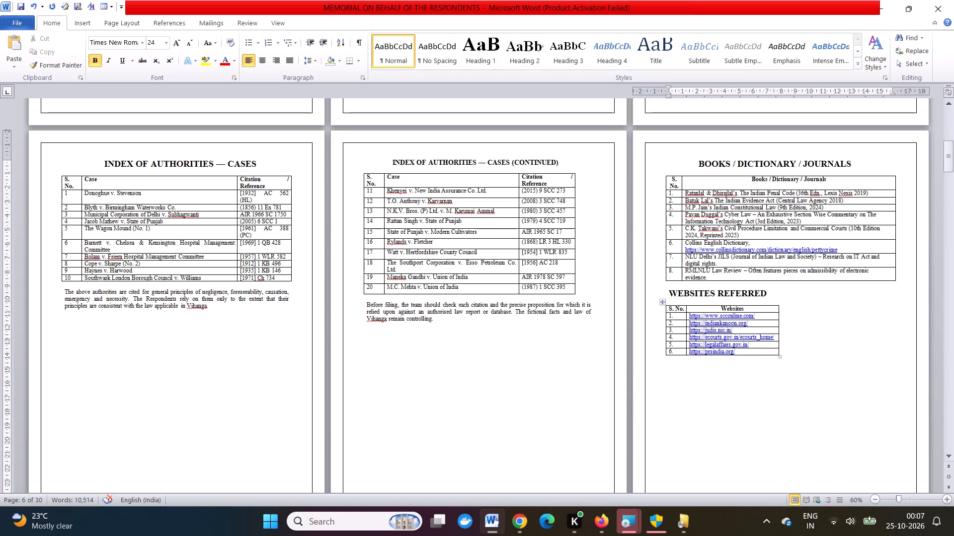
Widen the Websites Referred table to nearly the width of the books table above it.
left_click_drag(780, 356, 903, 347)
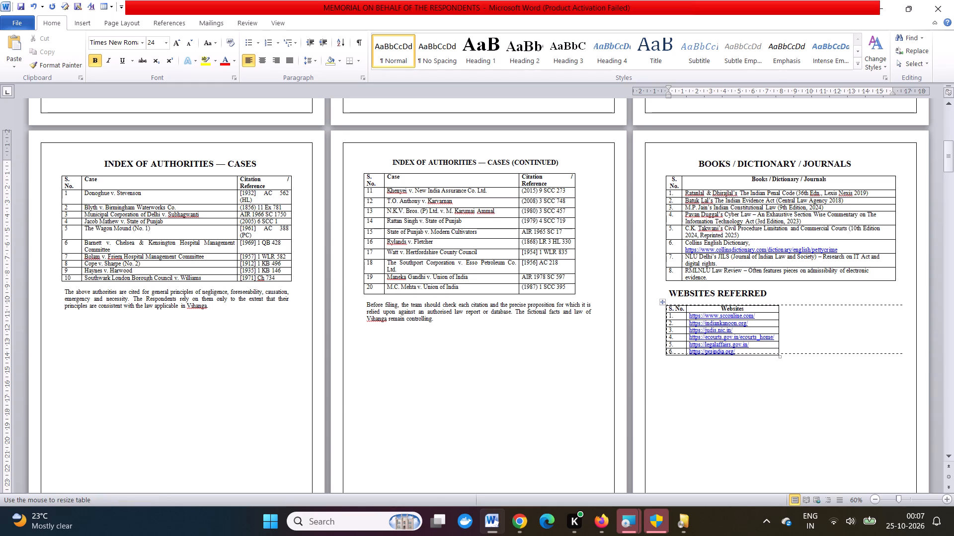
left_click_drag(903, 347, 884, 352)
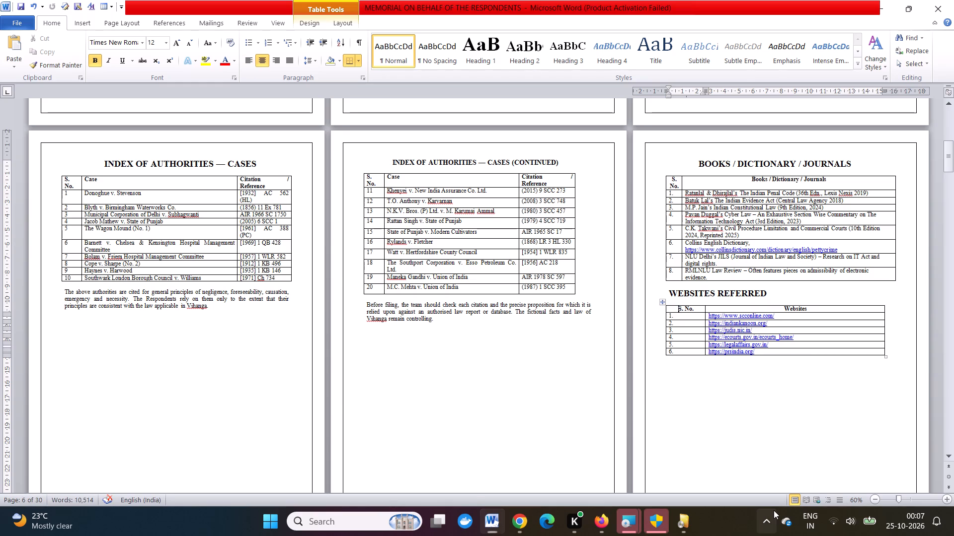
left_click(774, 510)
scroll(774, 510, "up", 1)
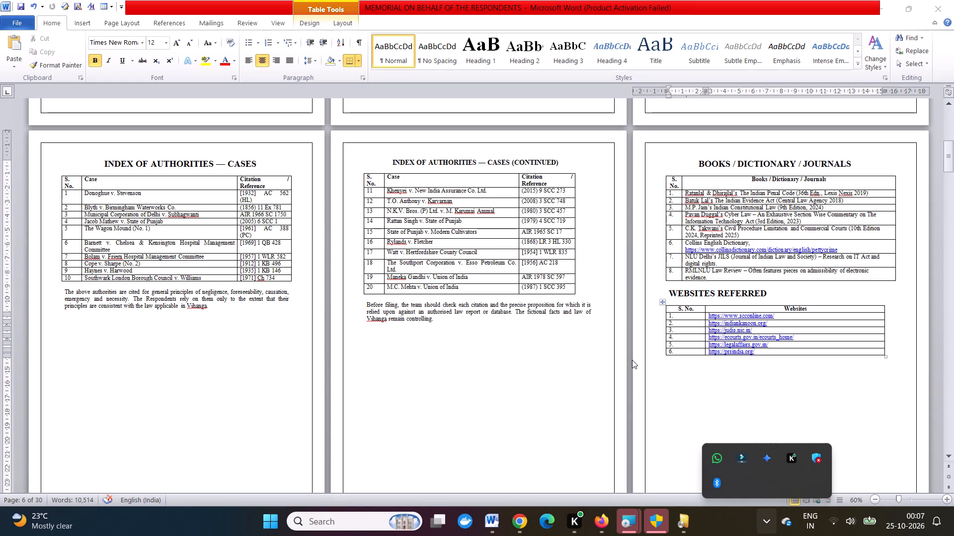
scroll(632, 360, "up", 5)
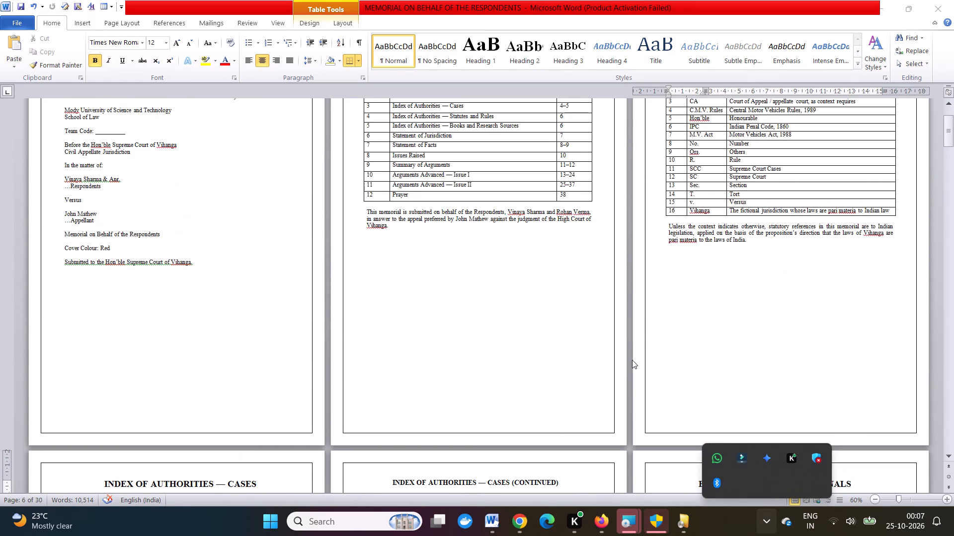
Delete the duplicate unbordered books and websites lists on page 7, including their competition heading and the "If you want, I can:" bullets.
scroll(632, 360, "up", 3)
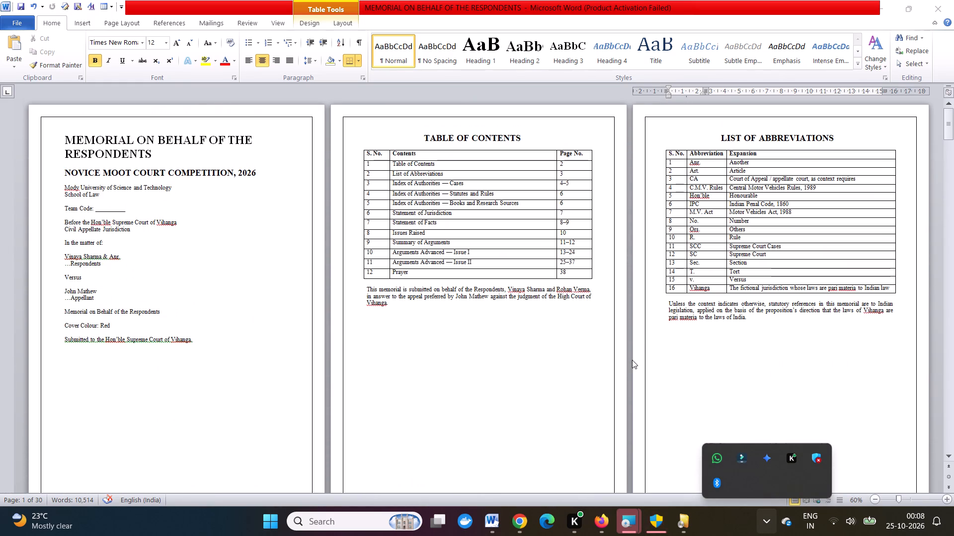
scroll(632, 360, "up", 1)
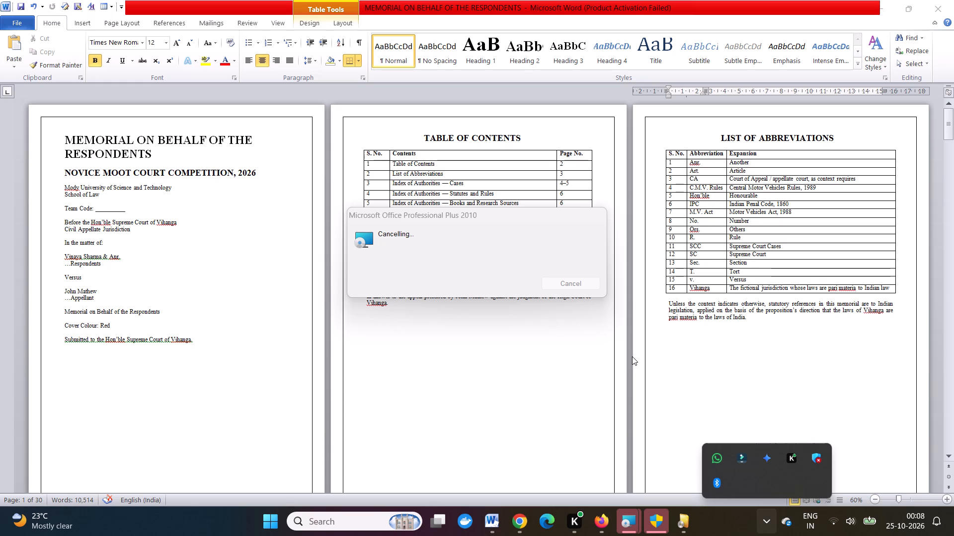
left_click(675, 323)
scroll(675, 323, "down", 1)
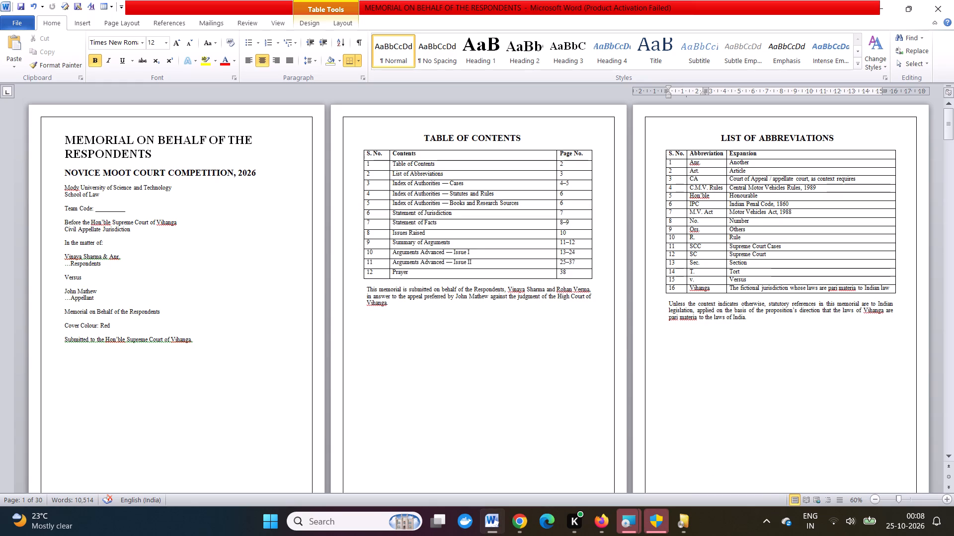
scroll(675, 323, "down", 6)
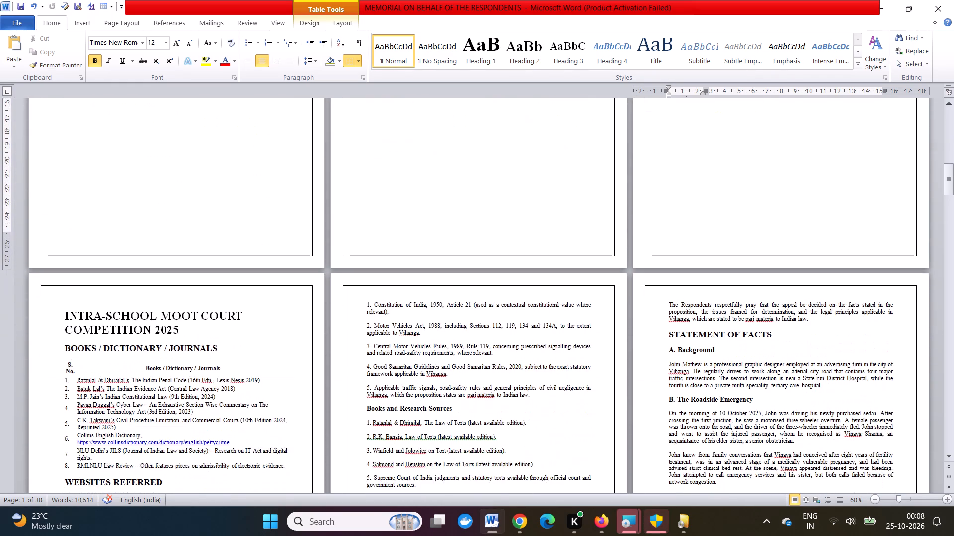
scroll(675, 323, "down", 2)
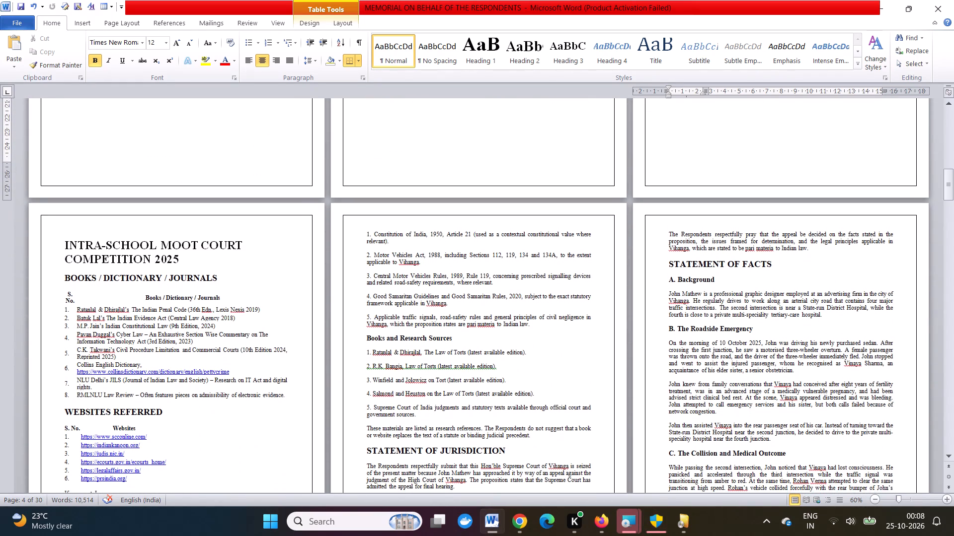
scroll(675, 323, "down", 1)
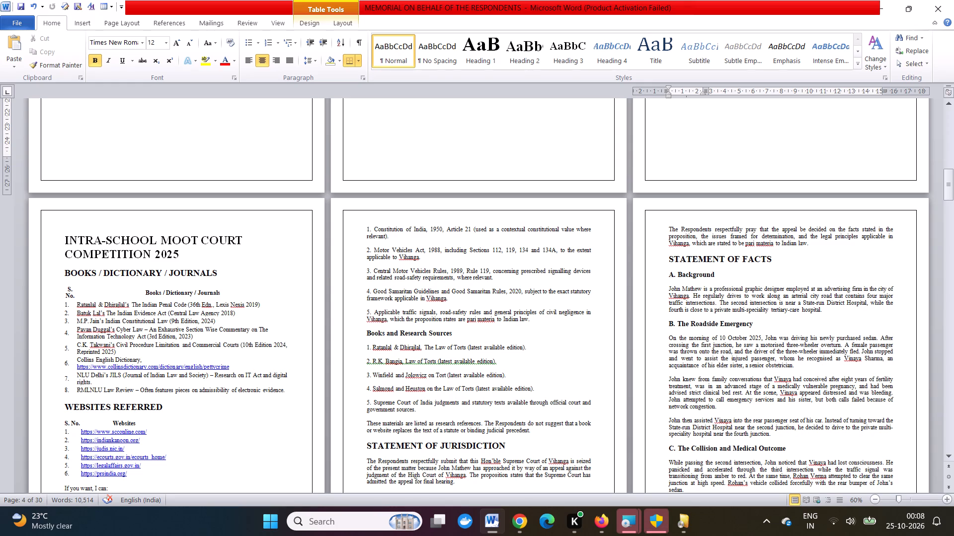
left_click_drag(58, 236, 178, 476)
key("BackSpace")
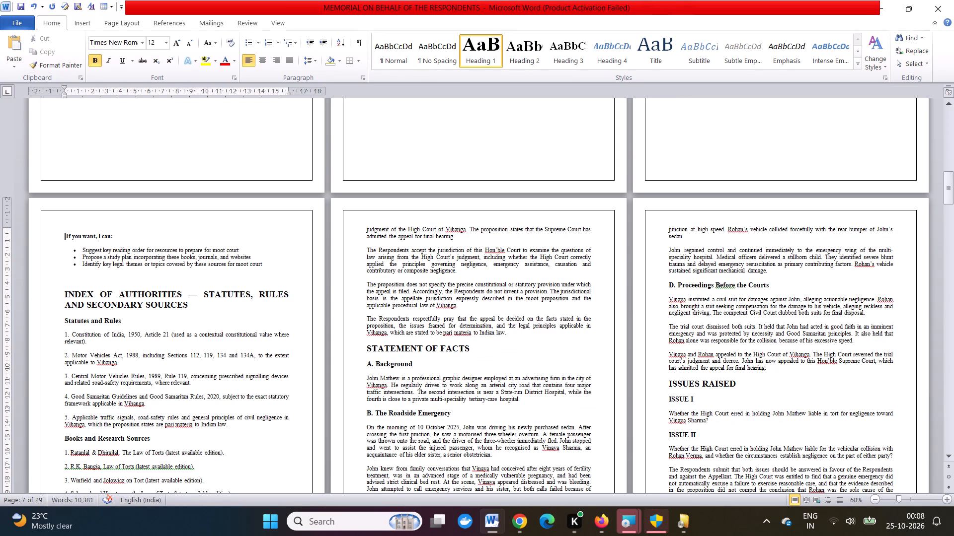
left_click_drag(64, 238, 269, 274)
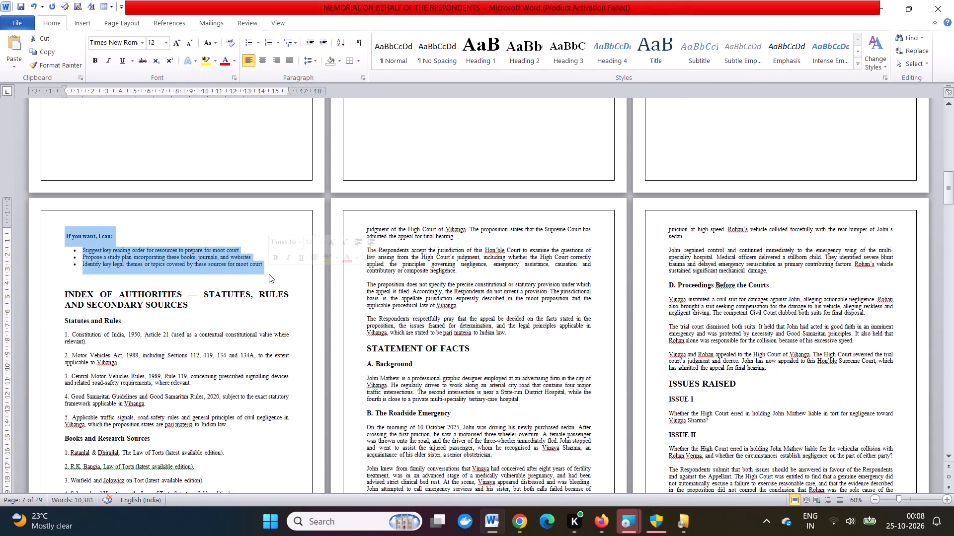
key("BackSpace")
Remove the empty line above the INDEX OF AUTHORITIES — STATUTES, RULES AND SECONDARY SOURCES heading on page 7.
scroll(269, 274, "down", 1)
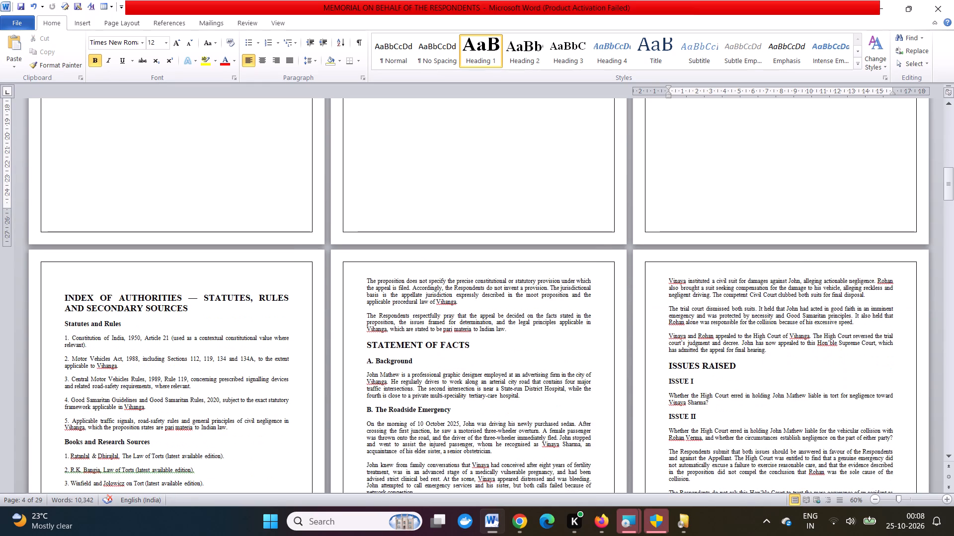
scroll(269, 274, "up", 5)
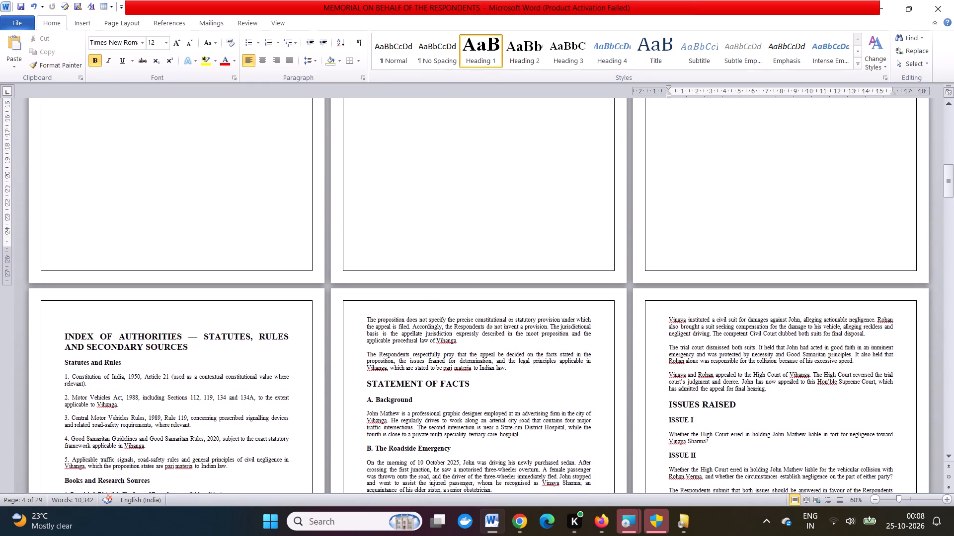
scroll(269, 274, "up", 2)
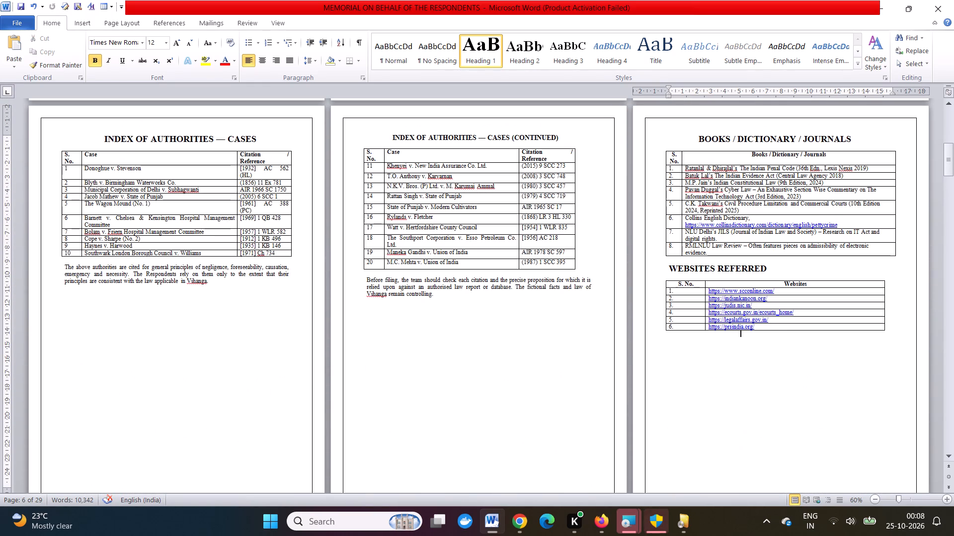
scroll(269, 274, "down", 4)
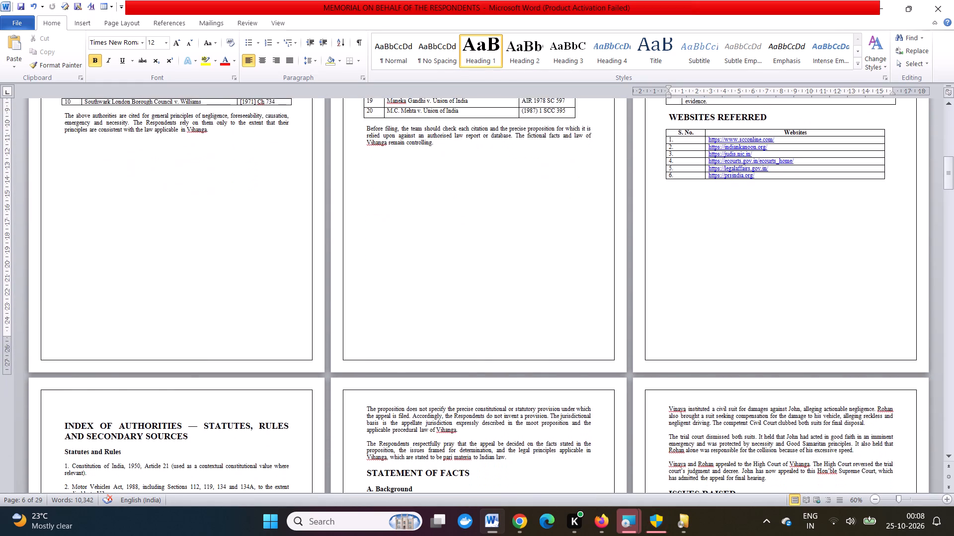
scroll(269, 274, "down", 2)
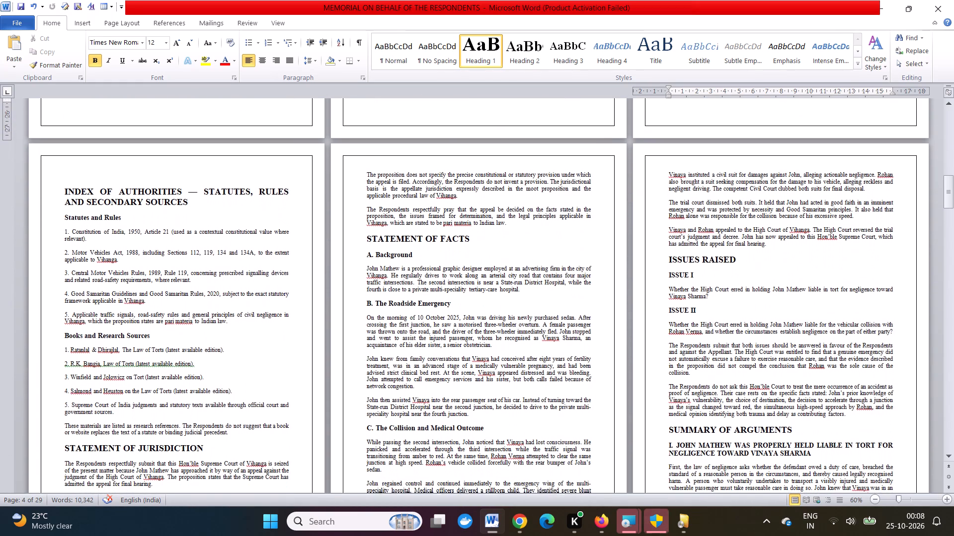
scroll(269, 274, "down", 3)
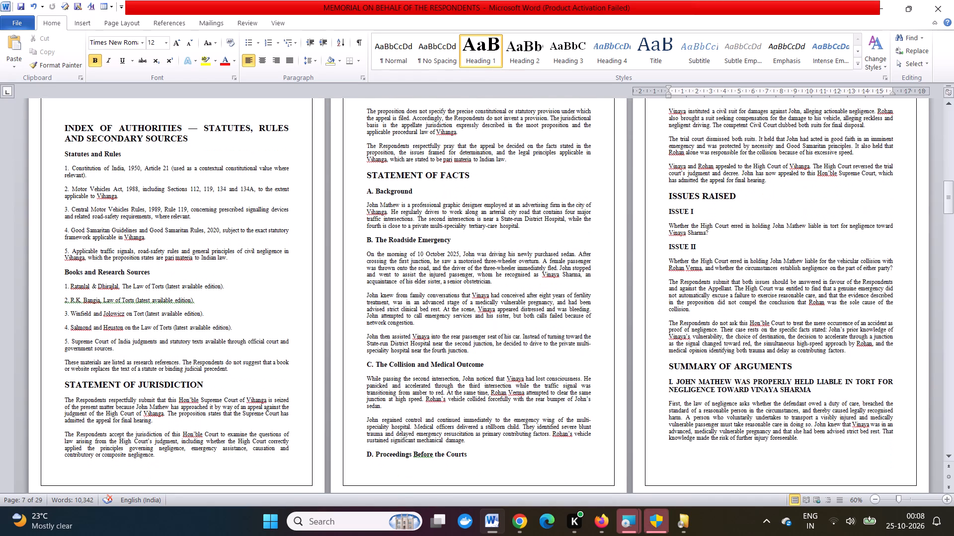
scroll(269, 274, "down", 1)
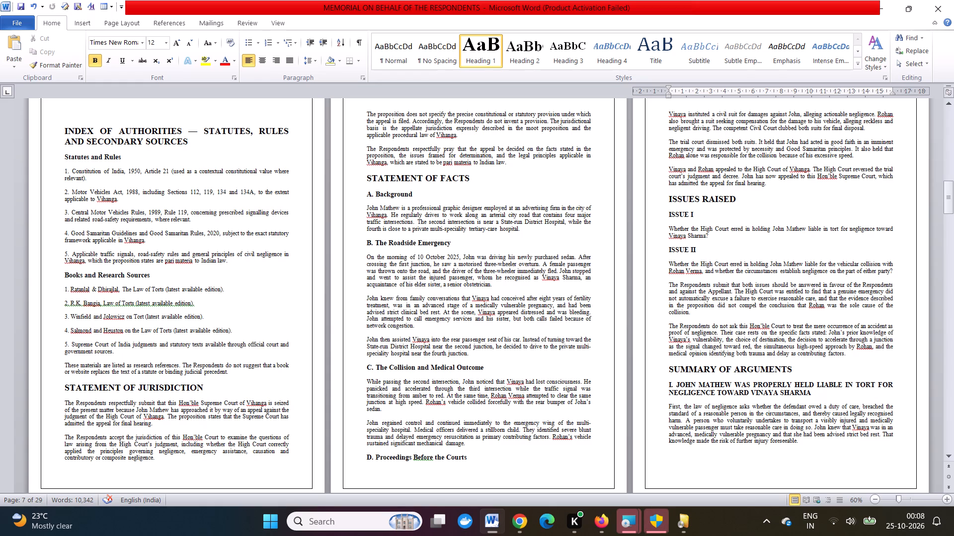
scroll(125, 321, "down", 1)
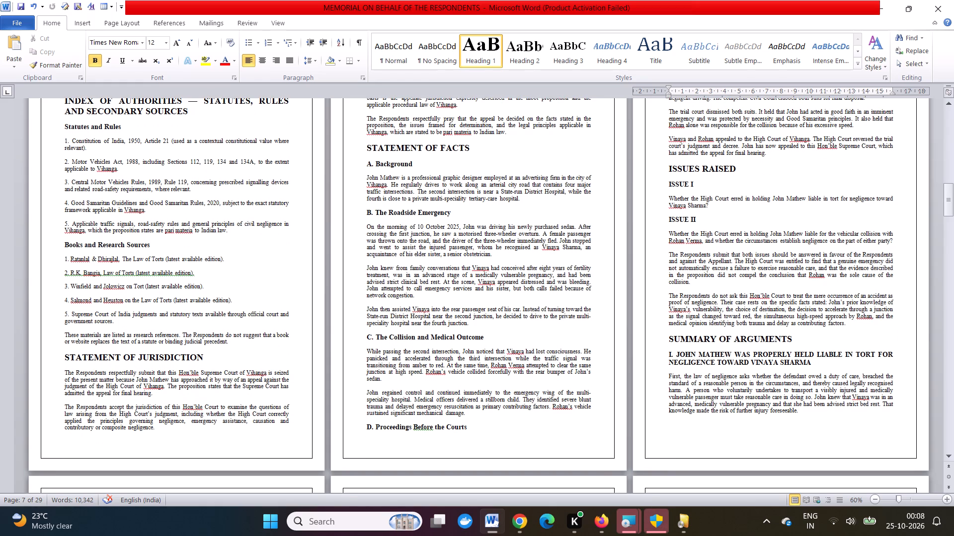
scroll(125, 321, "up", 1)
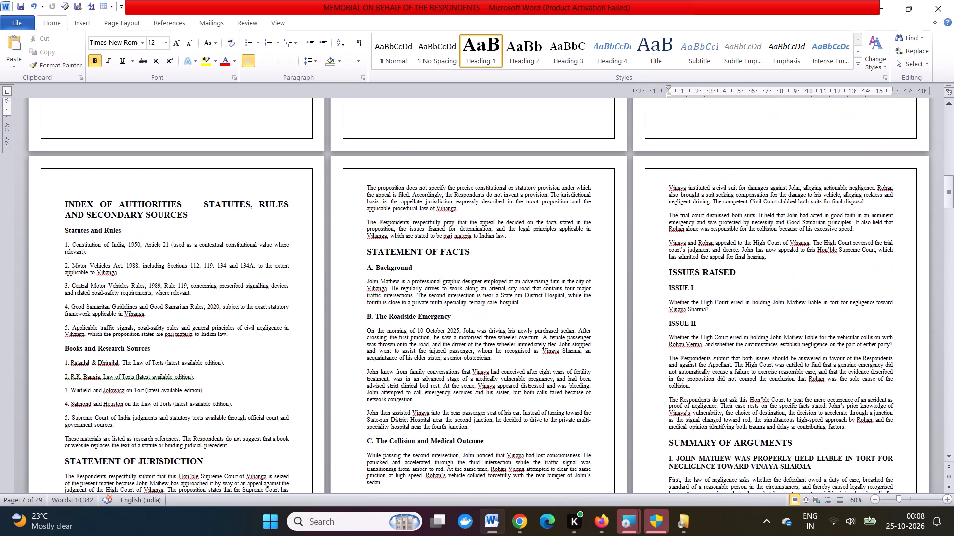
scroll(125, 321, "up", 1)
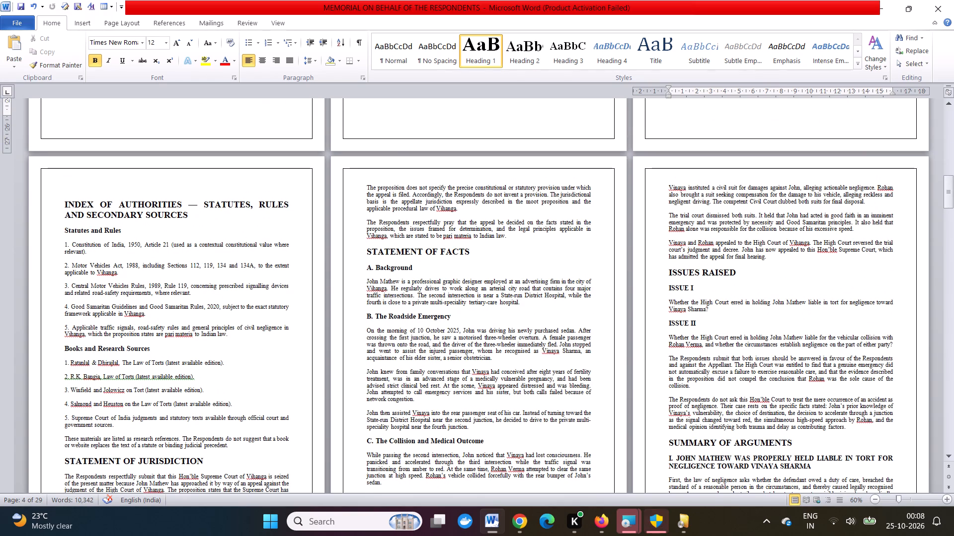
left_click(64, 188)
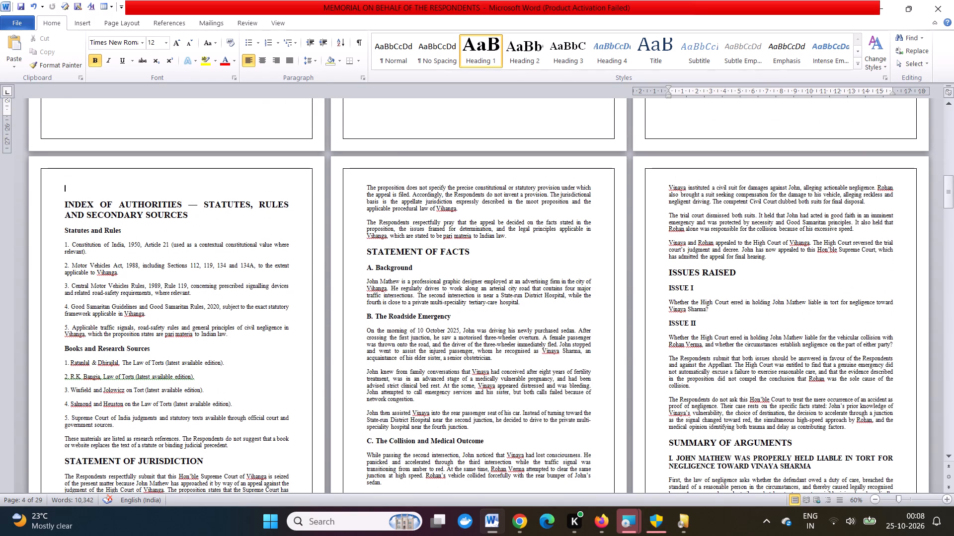
left_click(64, 188)
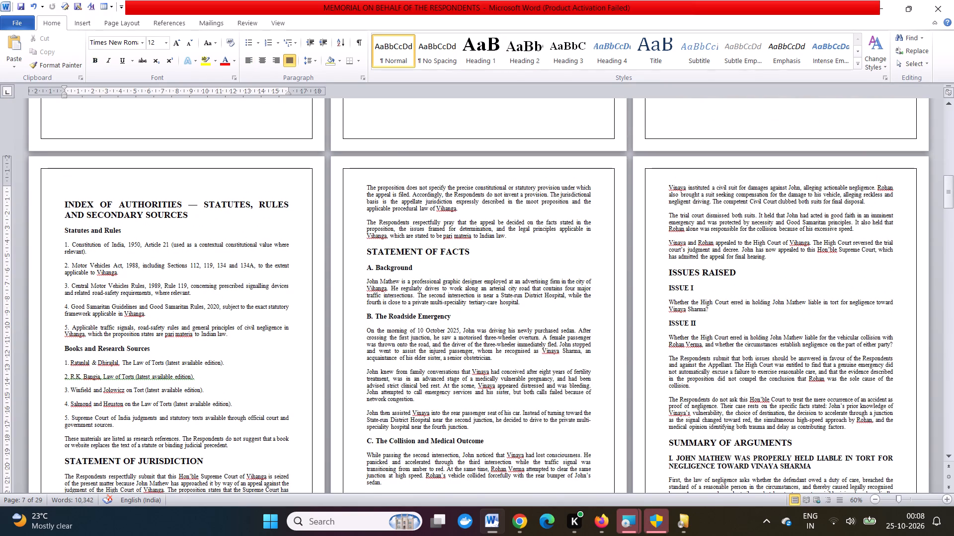
key("BackSpace")
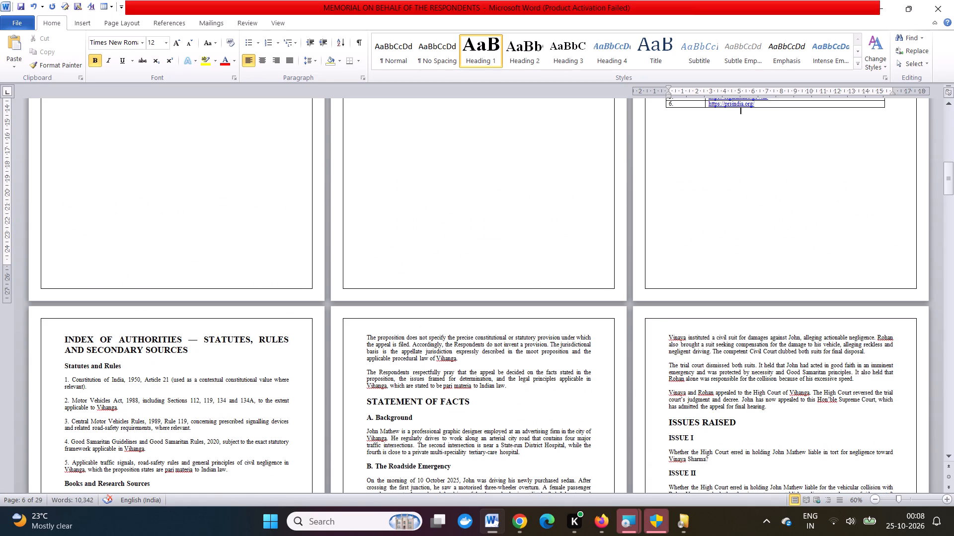
Delete the whole Index of Authorities — Statutes, Rules and Secondary Sources section, heading included, above STATEMENT OF JURISDICTION.
scroll(77, 396, "down", 2)
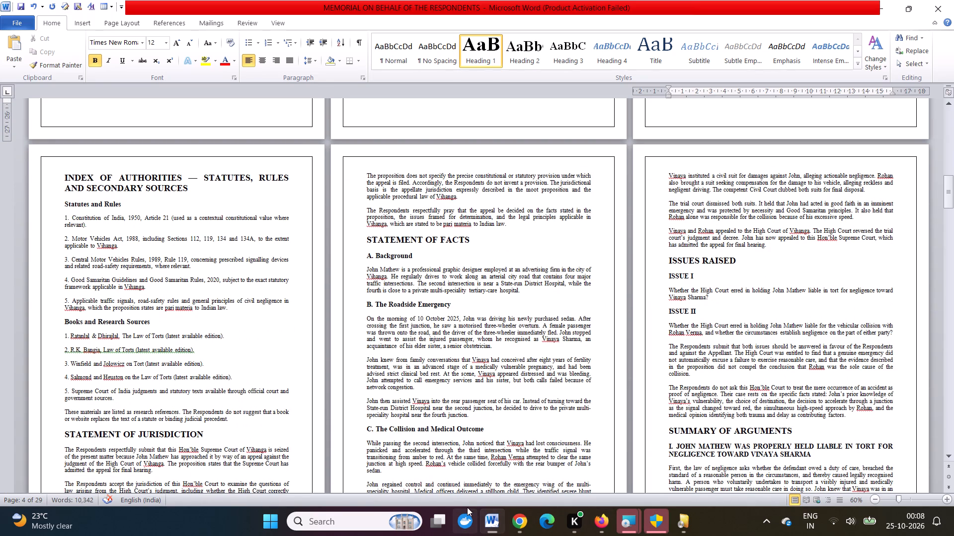
scroll(720, 301, "up", 8)
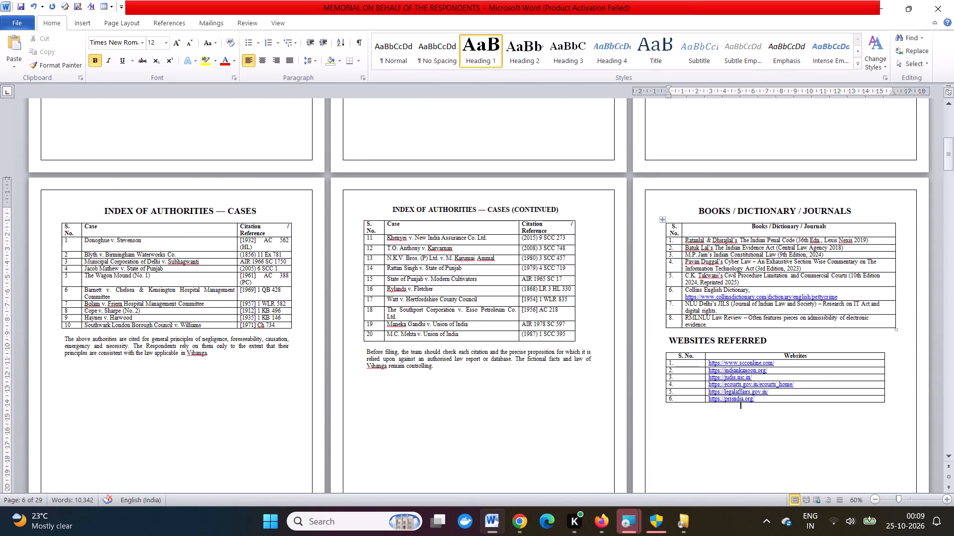
scroll(720, 301, "up", 1)
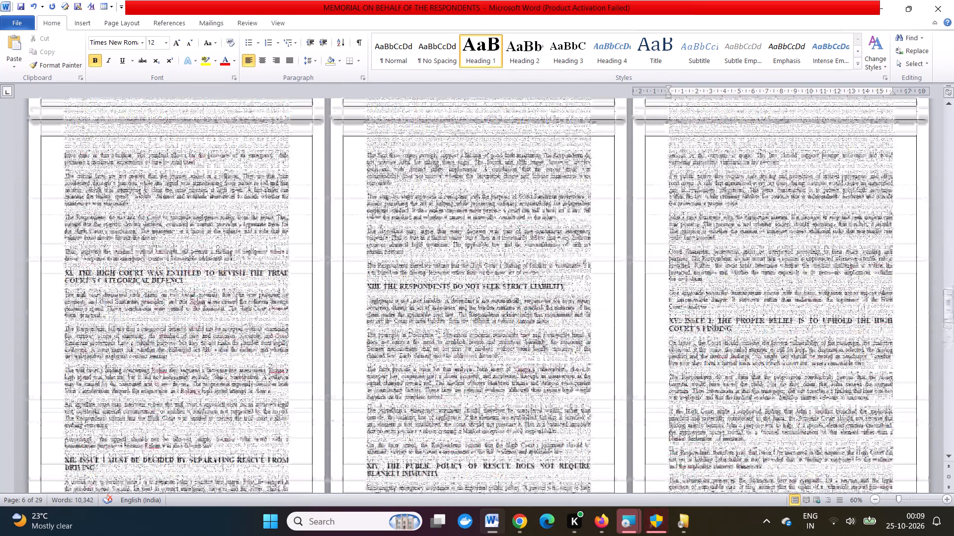
scroll(720, 301, "up", 8)
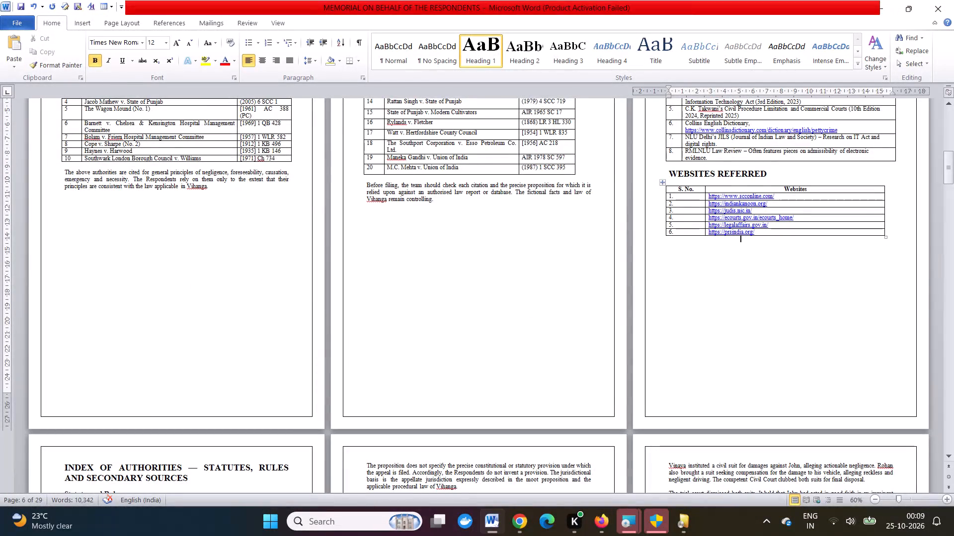
scroll(463, 335, "down", 4)
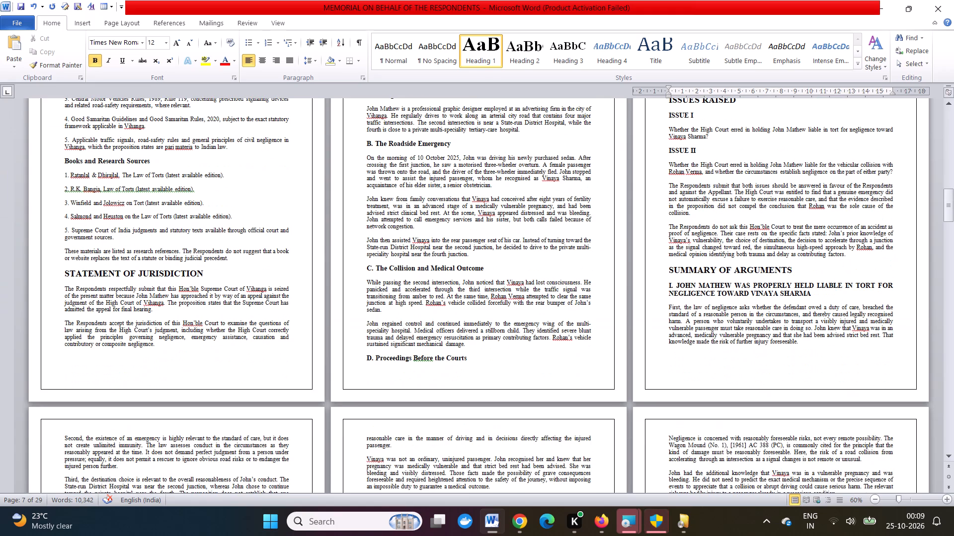
scroll(463, 335, "up", 2)
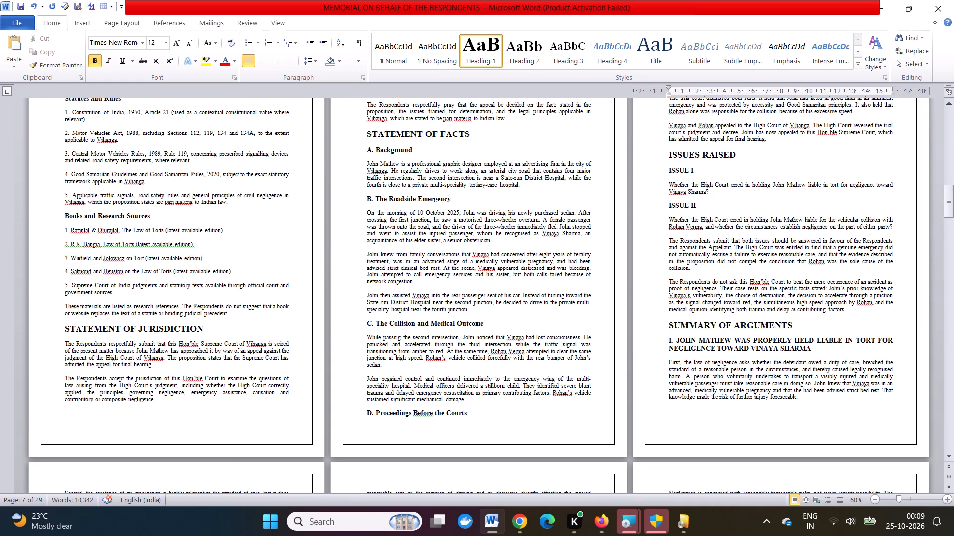
left_click_drag(229, 318, 48, 112)
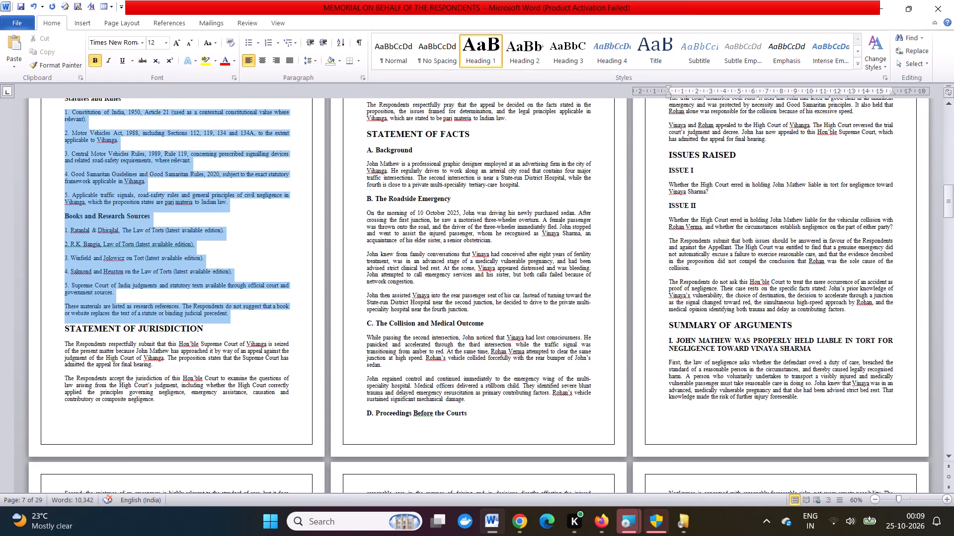
left_click_drag(48, 112, 51, 137)
key("BackSpace")
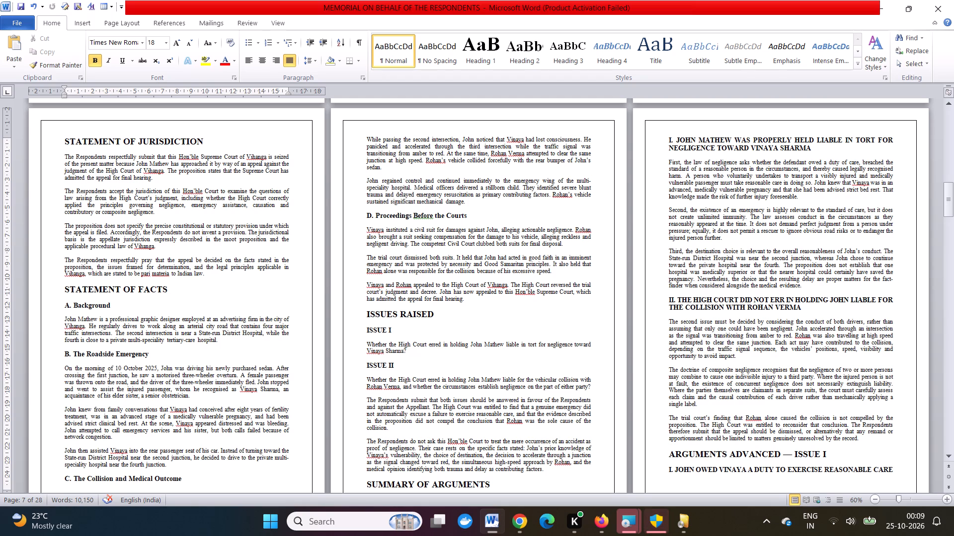
Insert a page break after the jurisdiction text so STATEMENT OF FACTS starts at the top of a new page, without a blank line above it.
left_click(208, 277)
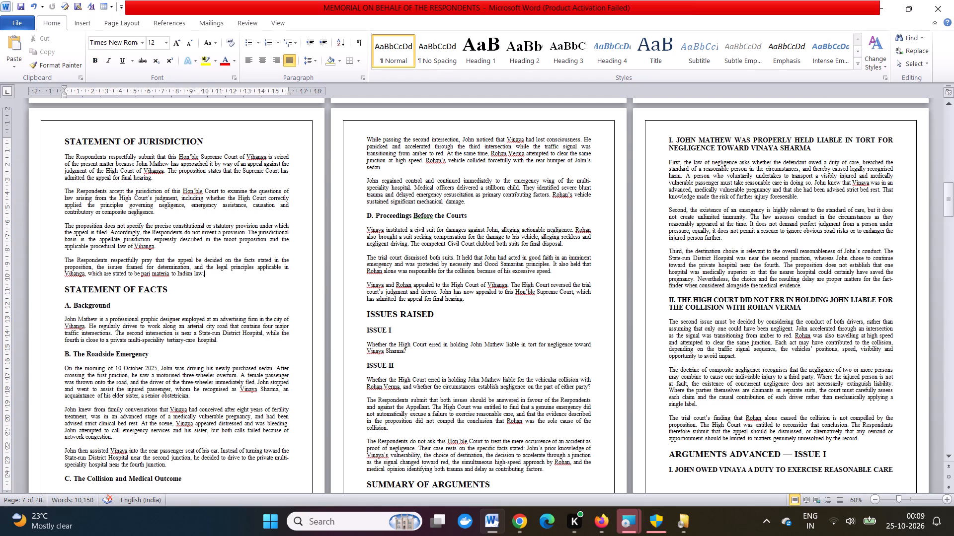
left_click(83, 19)
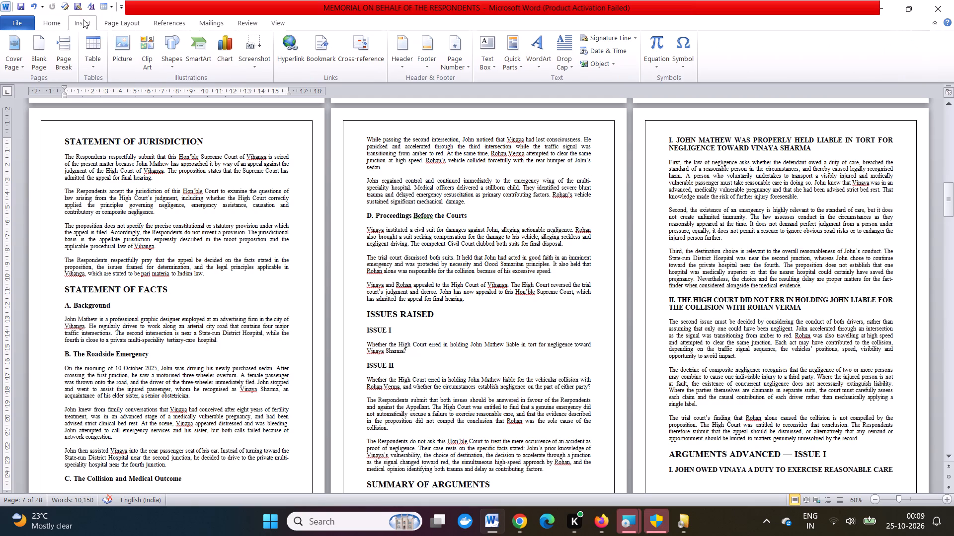
left_click(64, 51)
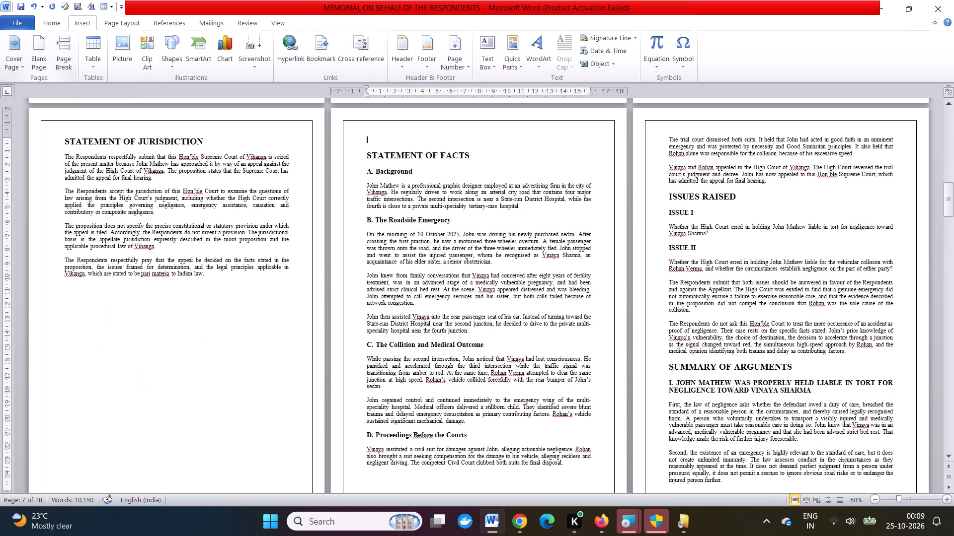
key("BackSpace")
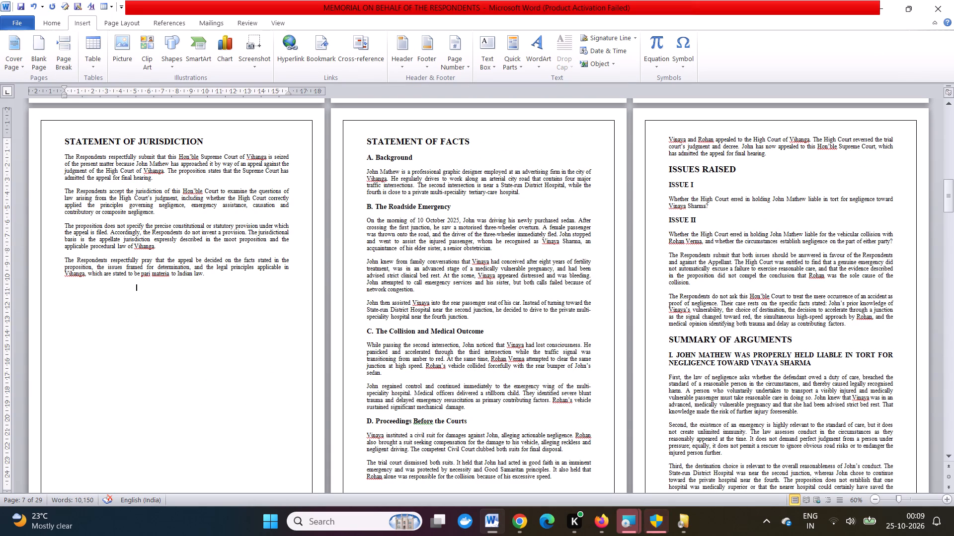
Delete the four body paragraphs under STATEMENT OF JURISDICTION, keeping the heading.
left_click_drag(62, 154, 197, 277)
key("BackSpace")
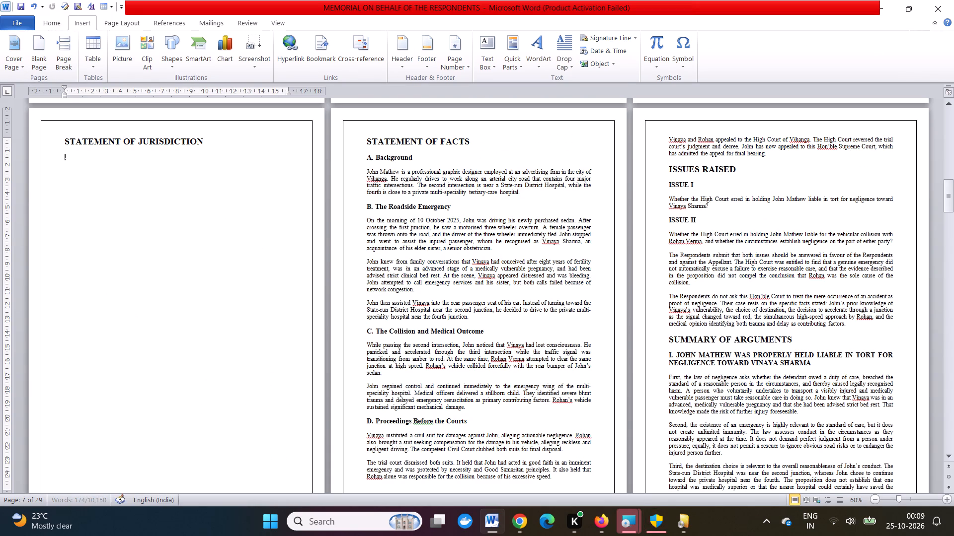
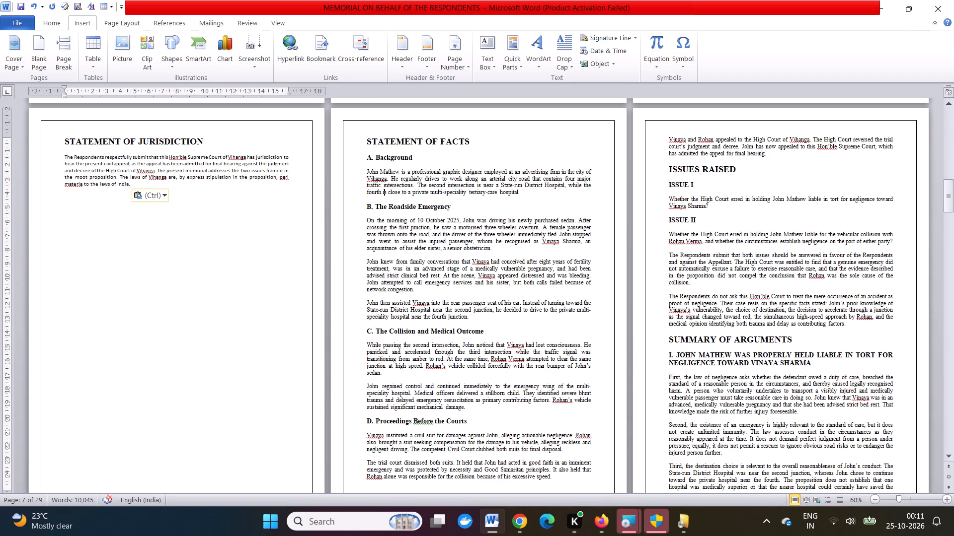
left_click(451, 189)
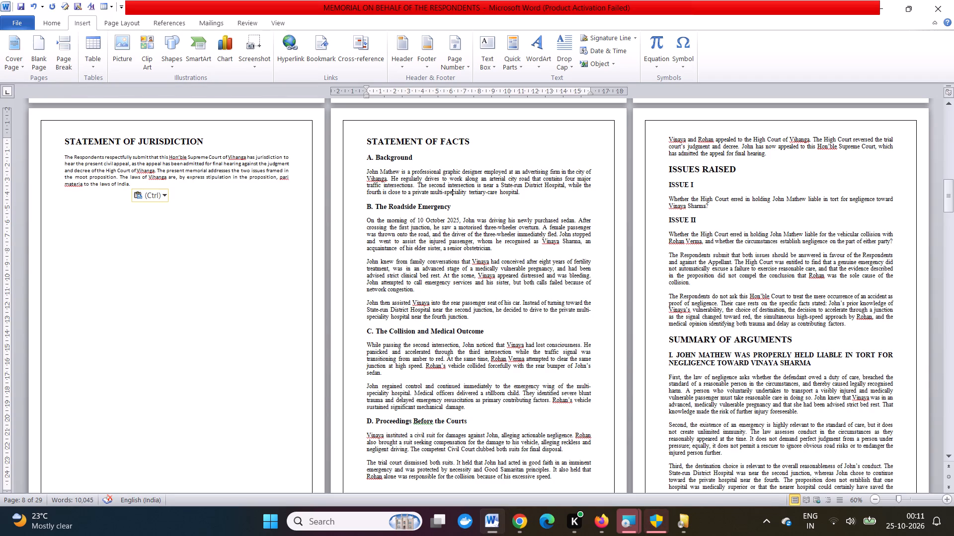
Format the pasted paragraph under STATEMENT OF JURISDICTION in Times New Roman at 12 pt.
left_click(48, 17)
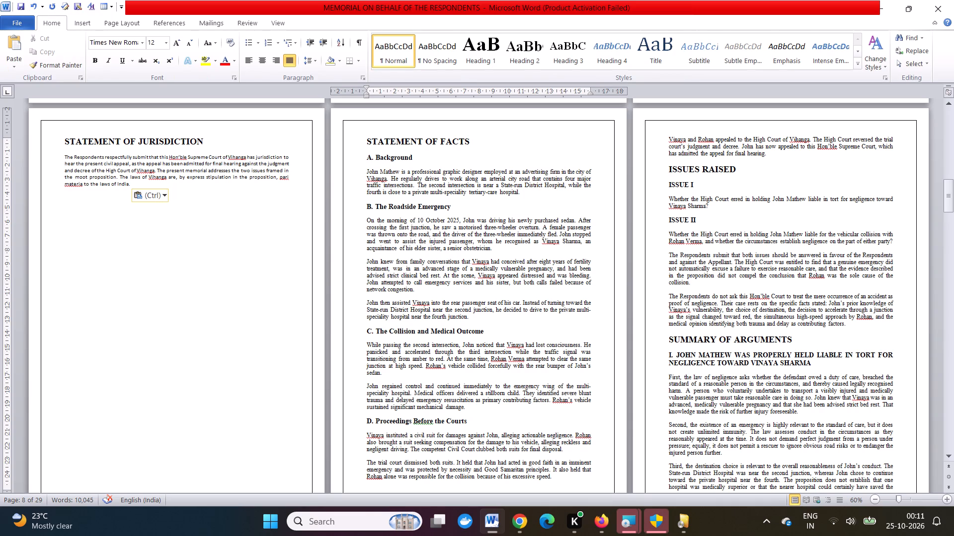
left_click_drag(134, 183, 55, 162)
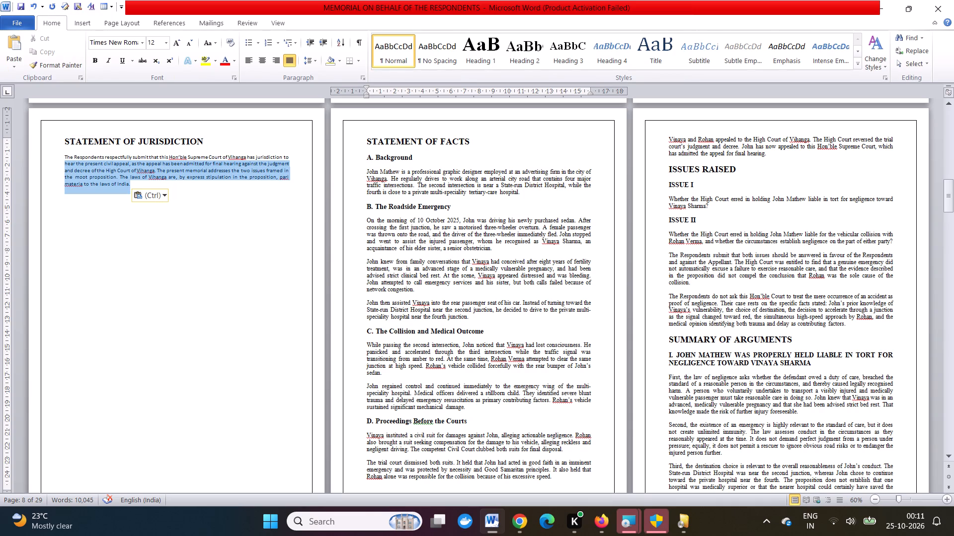
left_click_drag(55, 162, 58, 155)
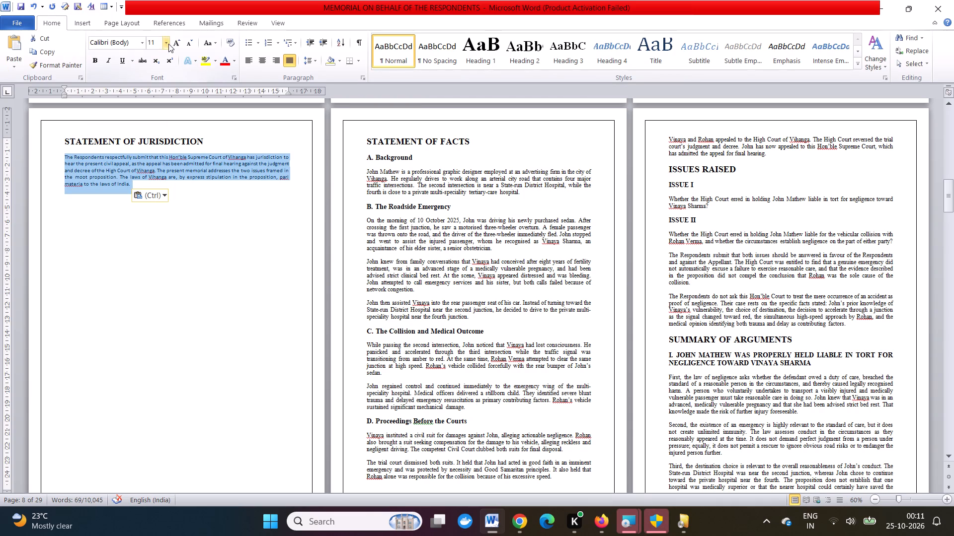
left_click(143, 42)
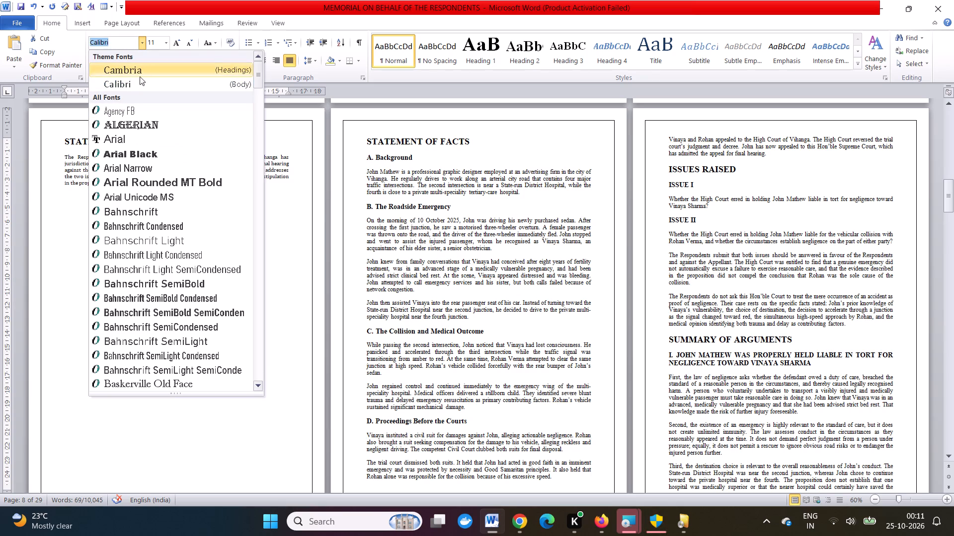
left_click(114, 39)
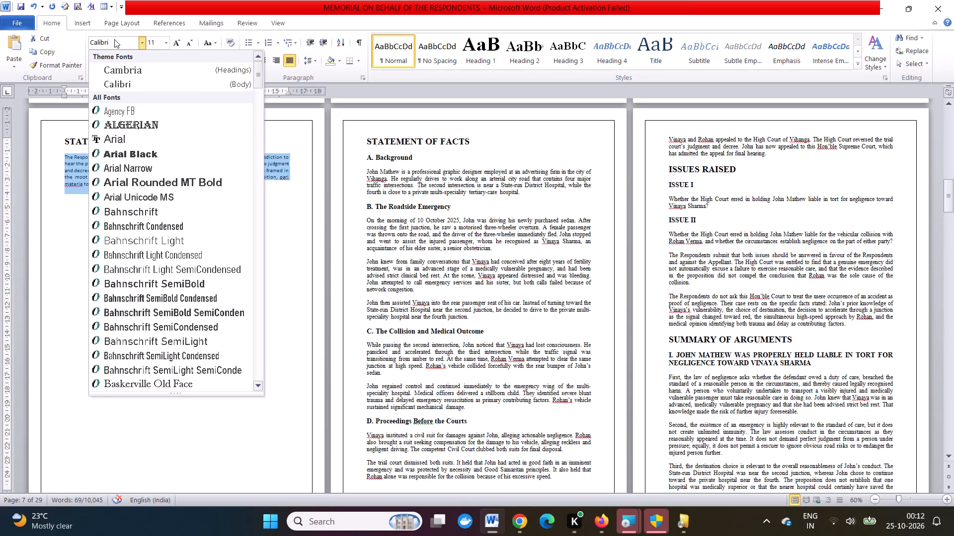
key("BackSpace")
key("BackSpace")
key("BackSpace")
key("BackSpace")
key("BackSpace")
key("BackSpace")
key("BackSpace")
key("BackSpace")
key("BackSpace")
key("BackSpace")
key("BackSpace")
key("BackSpace")
key("BackSpace")
key("BackSpace")
key("BackSpace")
key("BackSpace")
key("BackSpace")
key("BackSpace")
key("BackSpace")
key("BackSpace")
key("t")
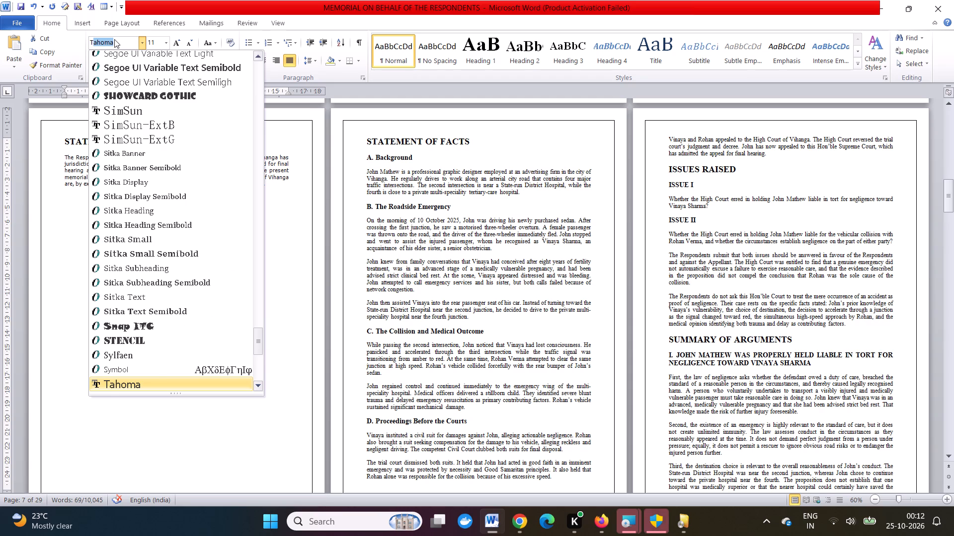
type("ime")
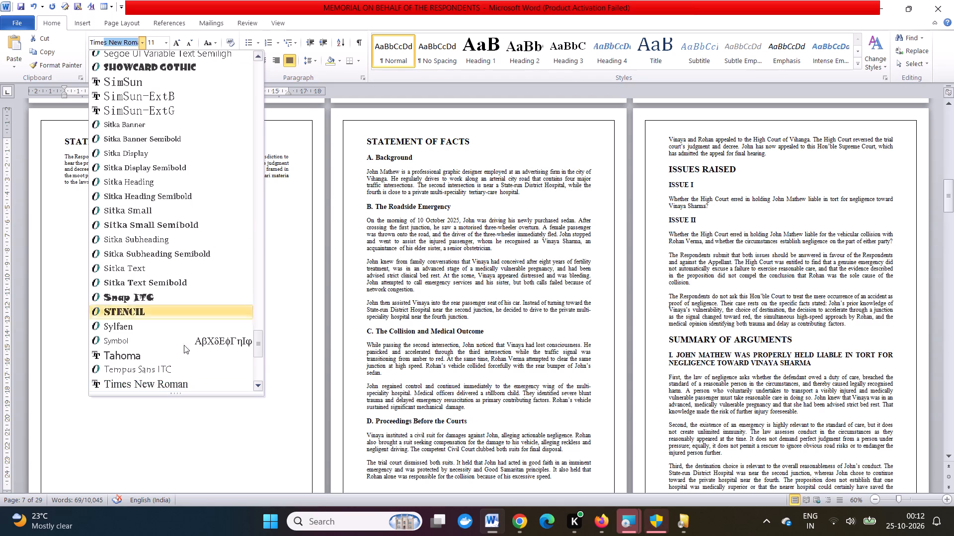
left_click(157, 378)
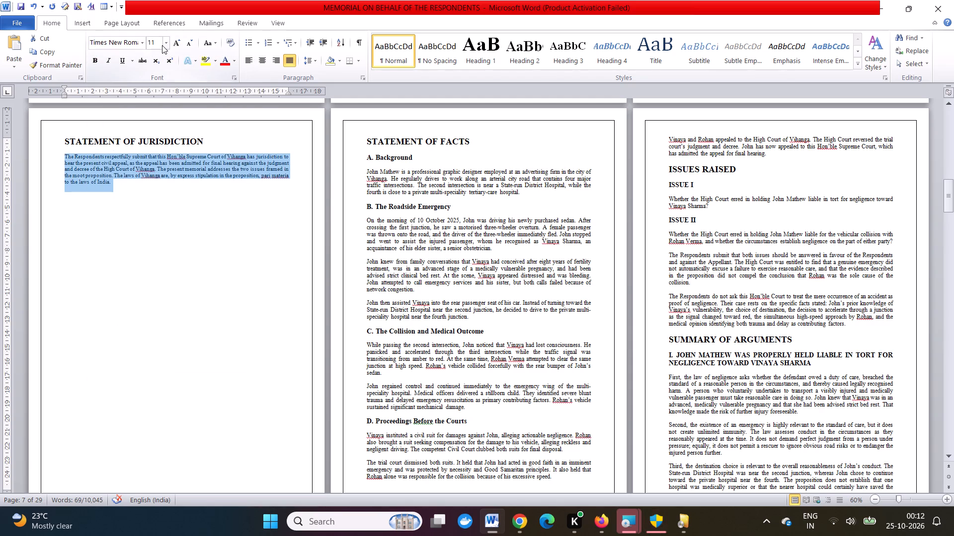
left_click(166, 43)
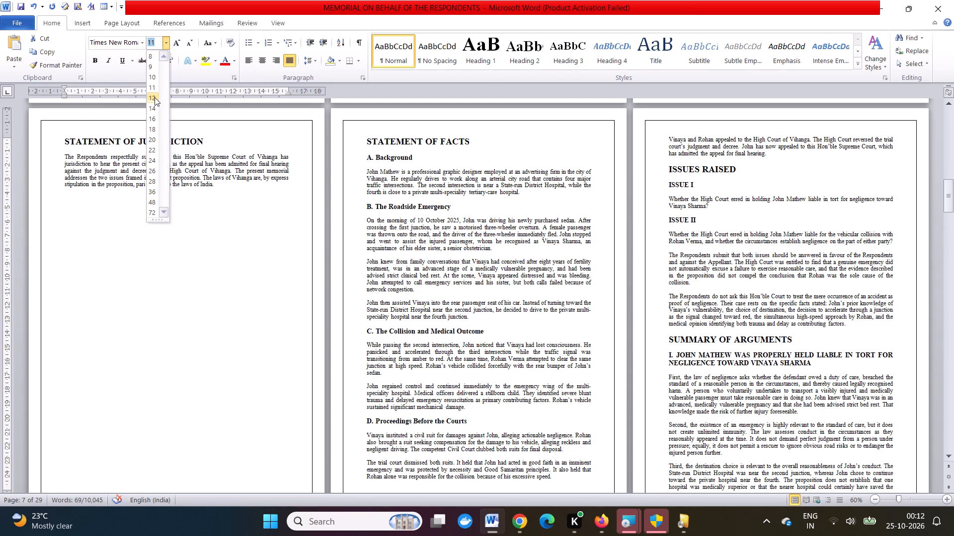
left_click(155, 97)
left_click(260, 210)
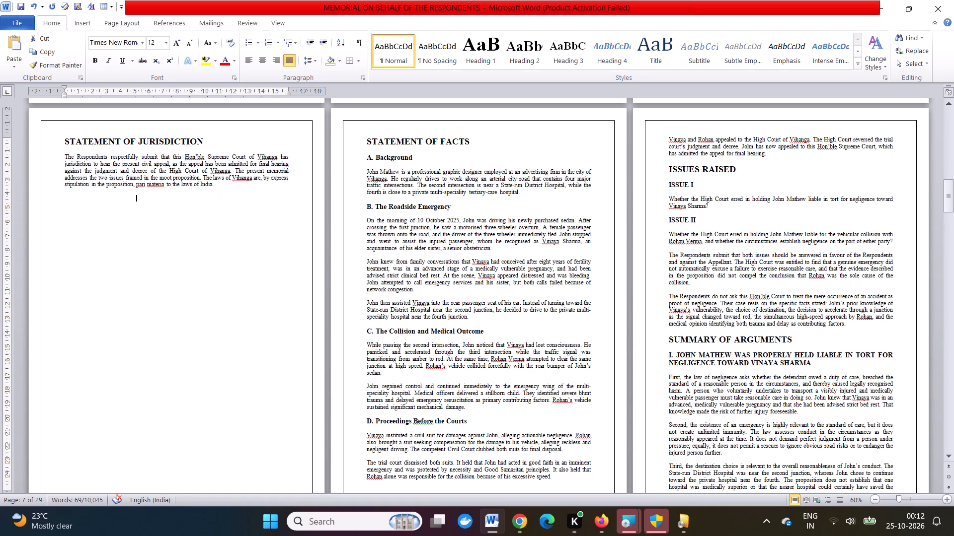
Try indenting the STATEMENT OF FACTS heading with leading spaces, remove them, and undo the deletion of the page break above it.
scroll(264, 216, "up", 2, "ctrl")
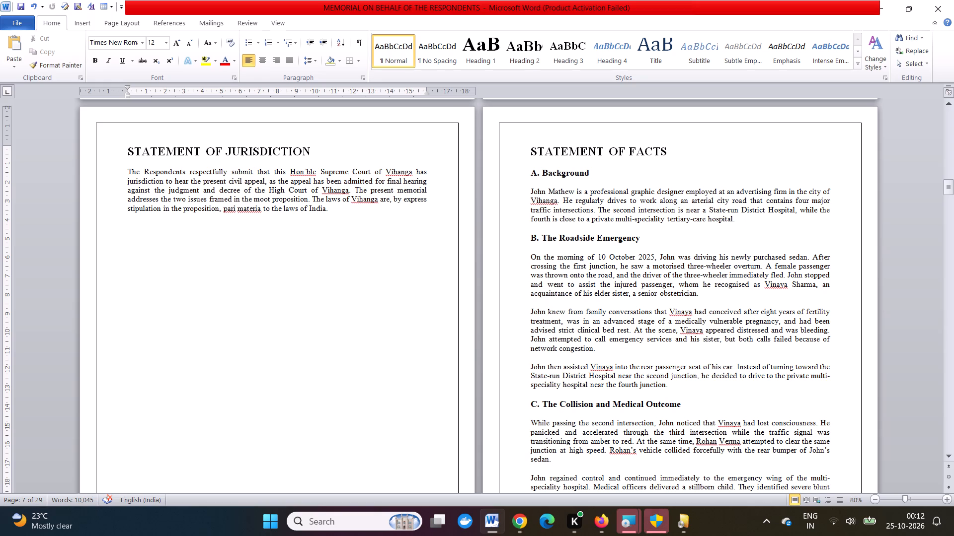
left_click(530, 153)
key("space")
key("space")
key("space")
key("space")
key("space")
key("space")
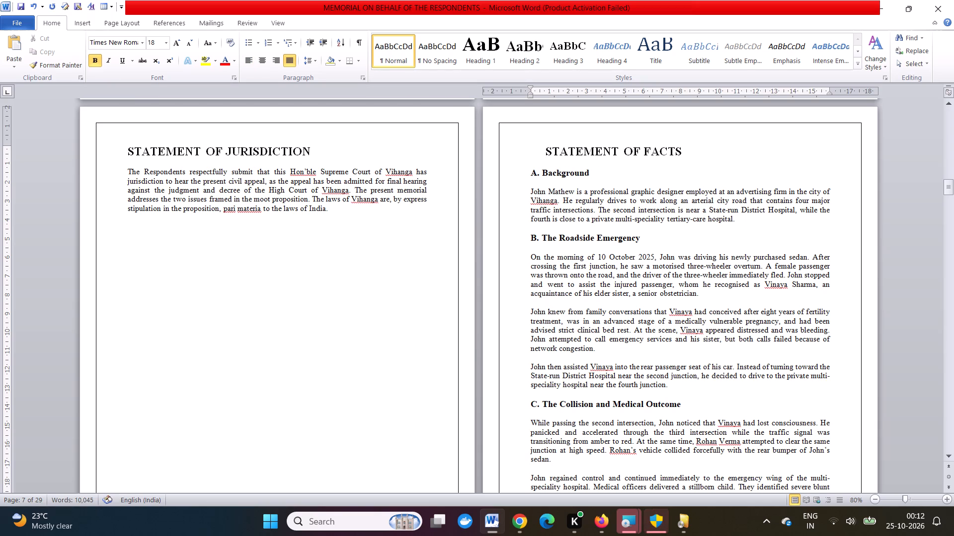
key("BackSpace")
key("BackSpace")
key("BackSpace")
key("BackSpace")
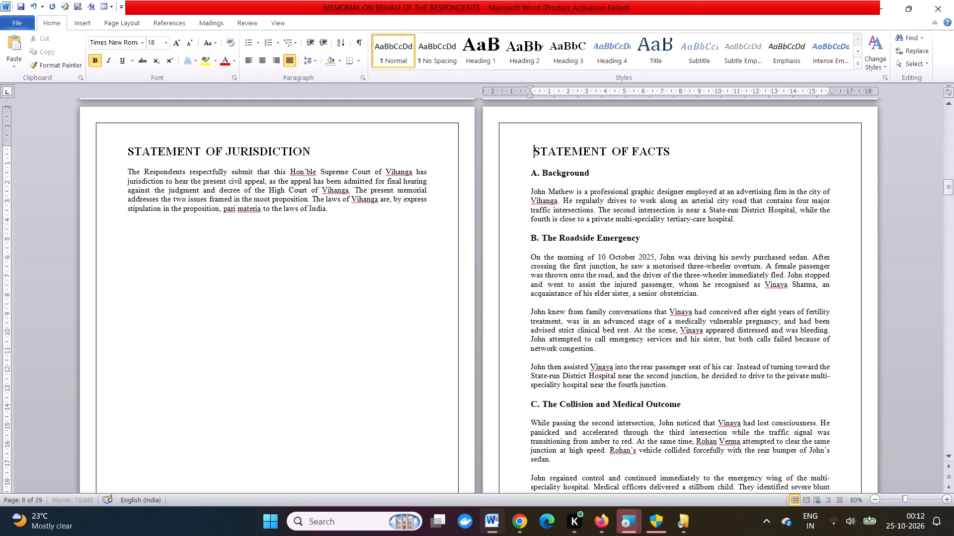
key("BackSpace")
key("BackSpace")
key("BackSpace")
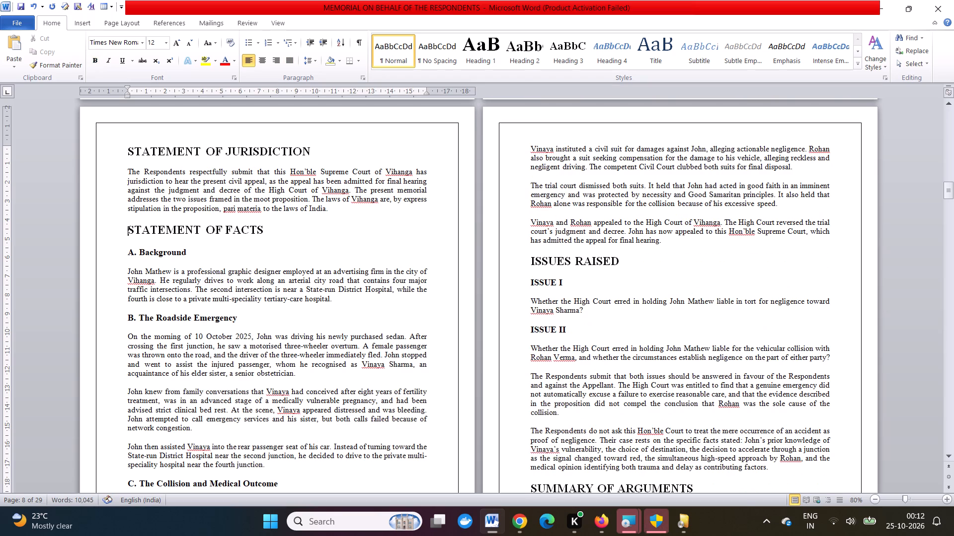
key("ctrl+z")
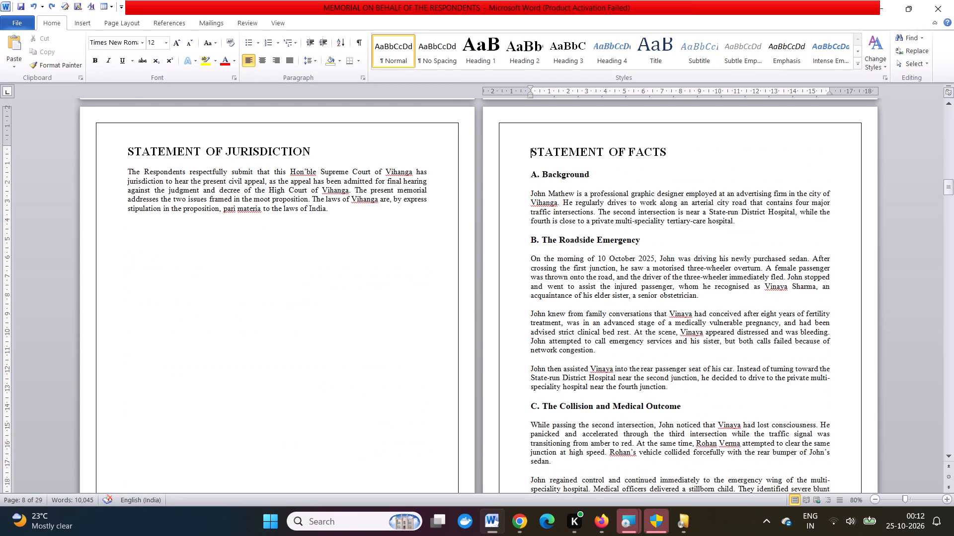
Insert a page break after the last STATEMENT OF FACTS paragraph so ISSUES RAISED starts a new page, without a blank line above it.
scroll(639, 254, "down", 4)
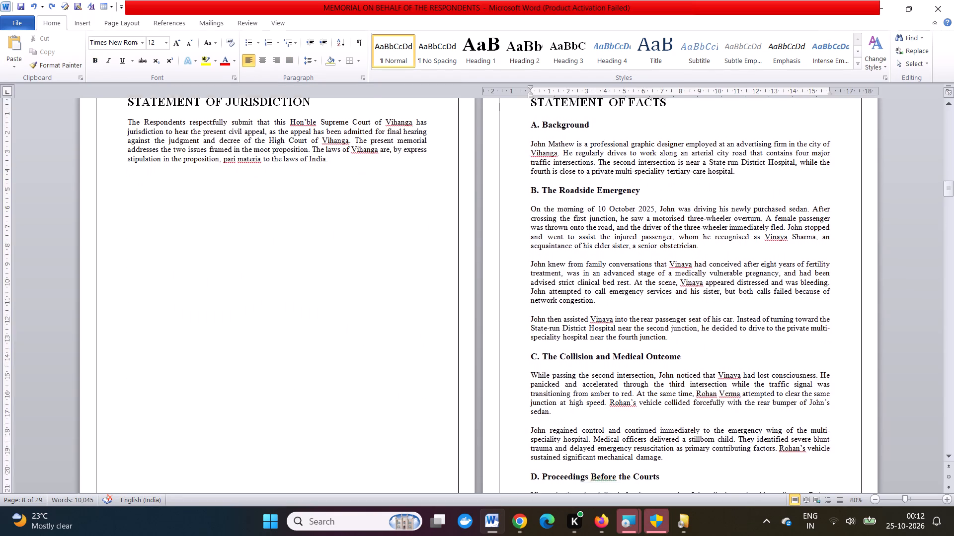
scroll(639, 254, "down", 4)
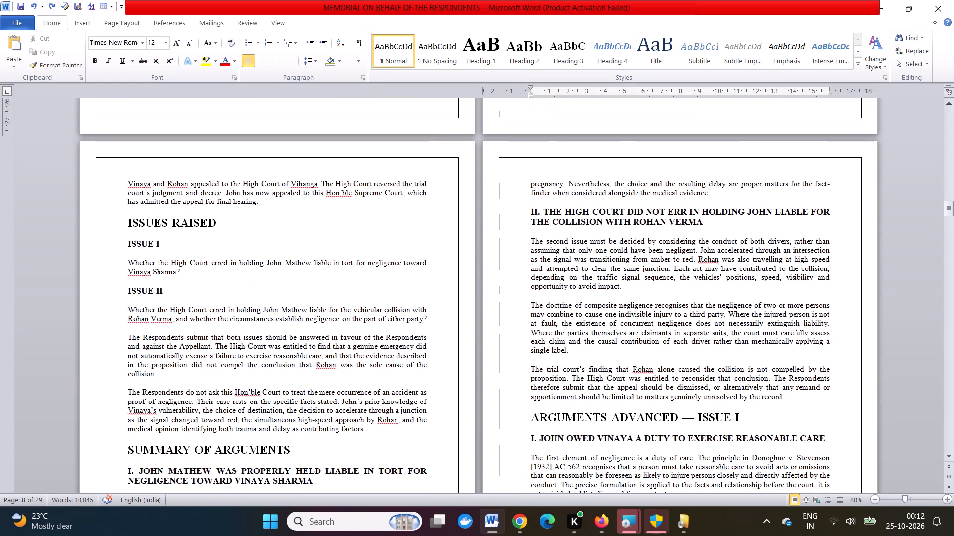
scroll(639, 254, "down", 1)
scroll(639, 254, "down", 2, "ctrl")
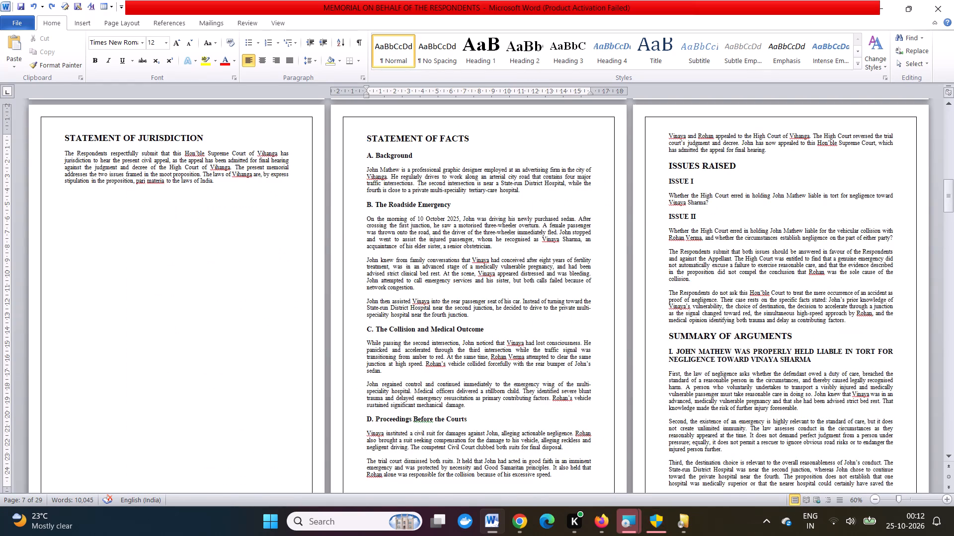
scroll(639, 254, "up", 2)
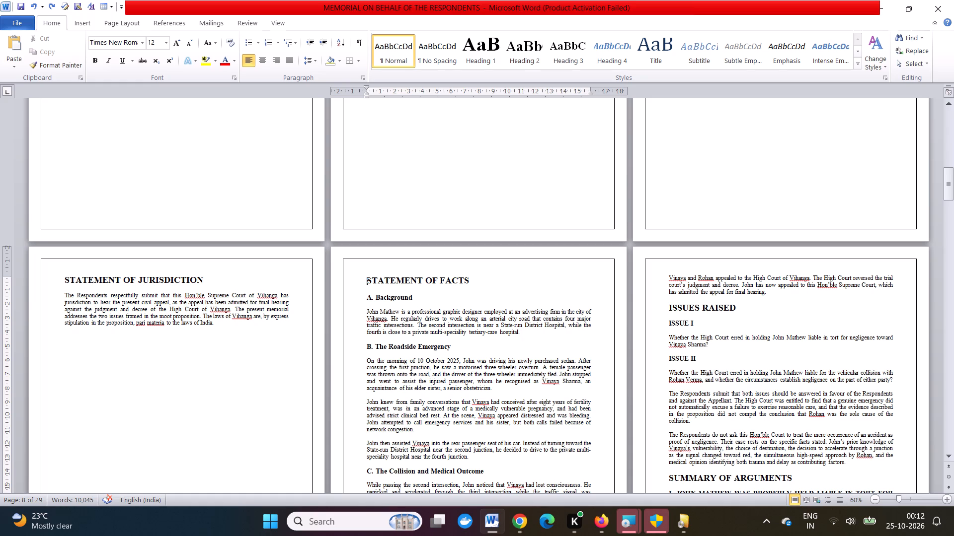
left_click(771, 295)
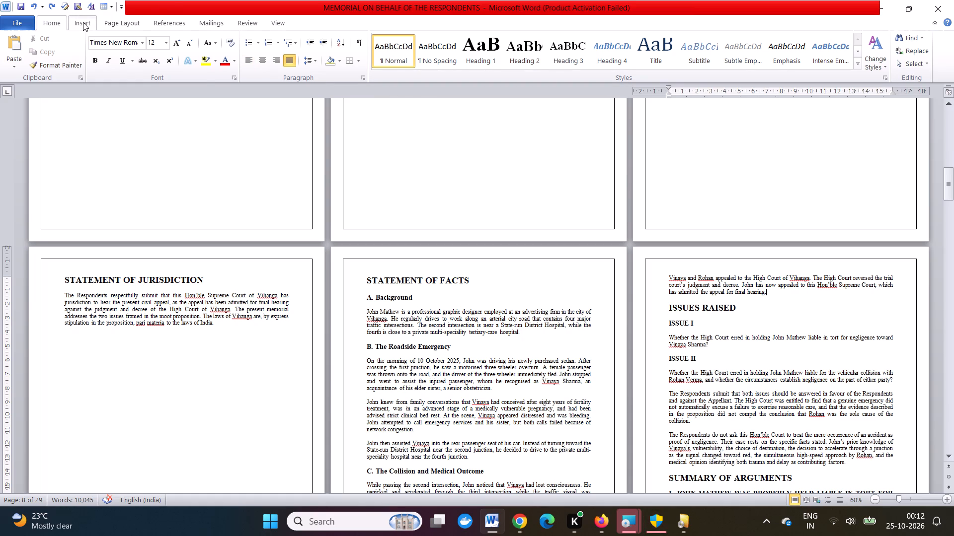
left_click(83, 22)
left_click(66, 56)
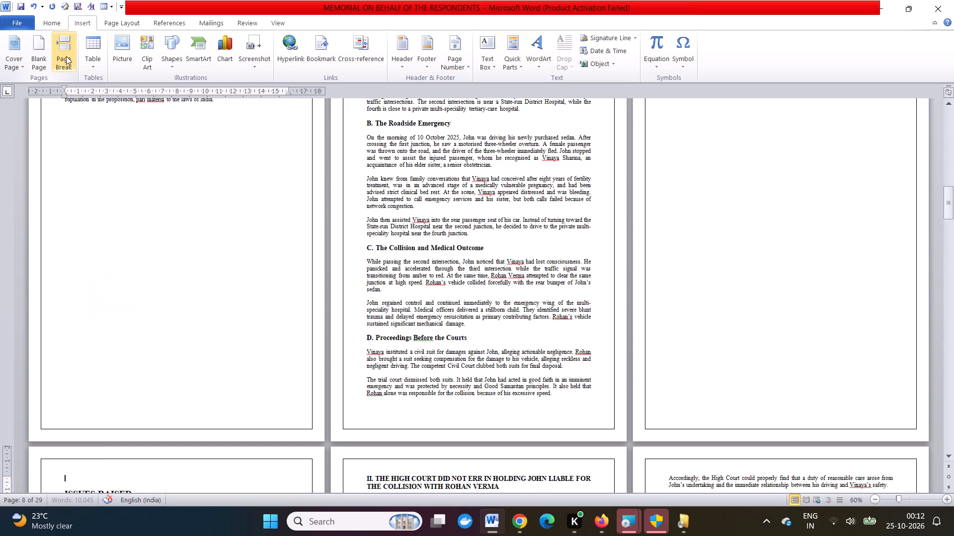
scroll(449, 448, "up", 2)
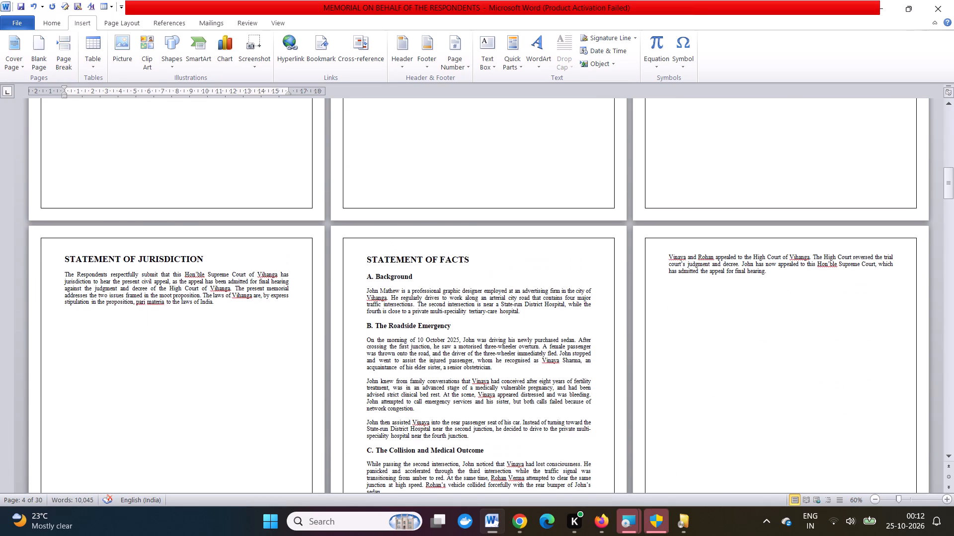
scroll(624, 393, "down", 4)
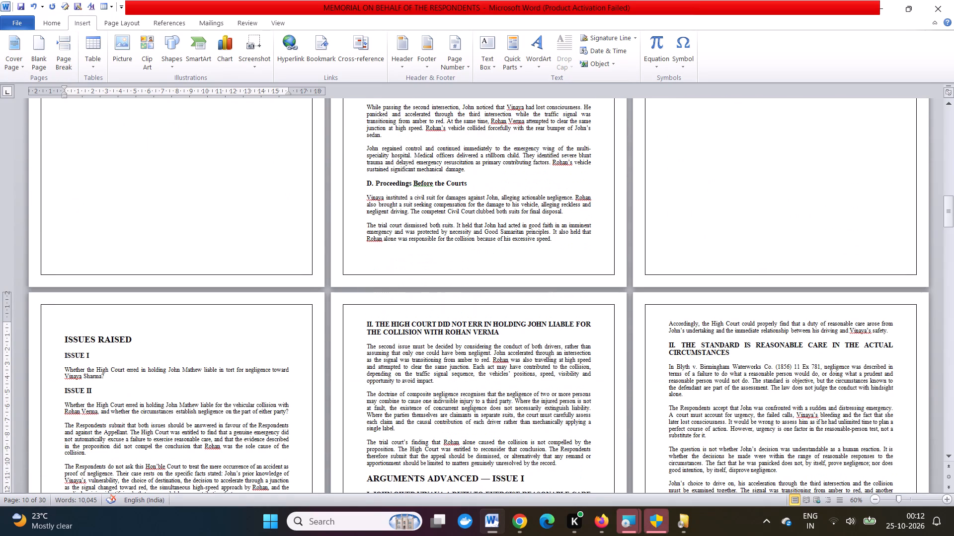
key("BackSpace")
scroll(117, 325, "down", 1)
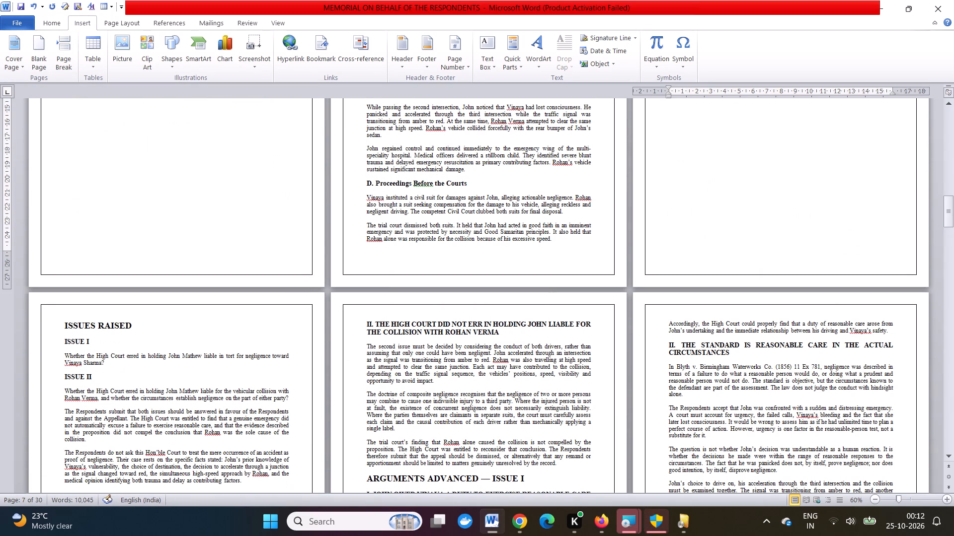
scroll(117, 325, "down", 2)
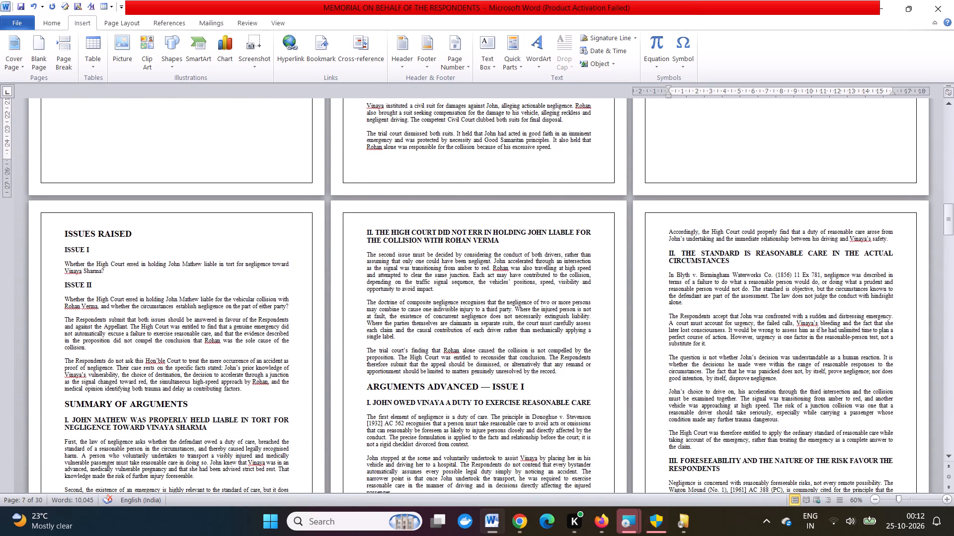
Review the memorial's page layout from STATEMENT OF JURISDICTION through the ARGUMENTS ADVANCED sections, checking where each main section starts.
scroll(117, 325, "up", 8)
scroll(117, 325, "down", 1)
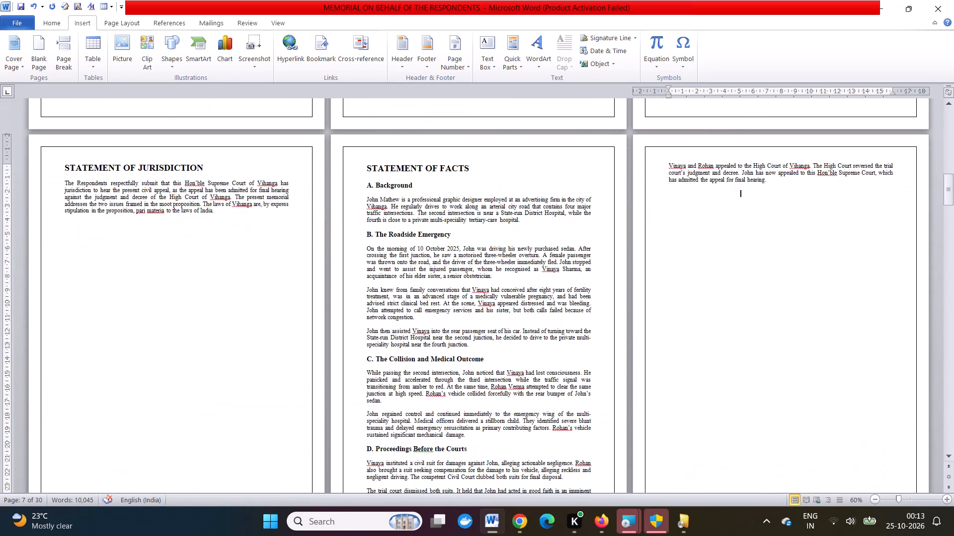
scroll(117, 325, "down", 1)
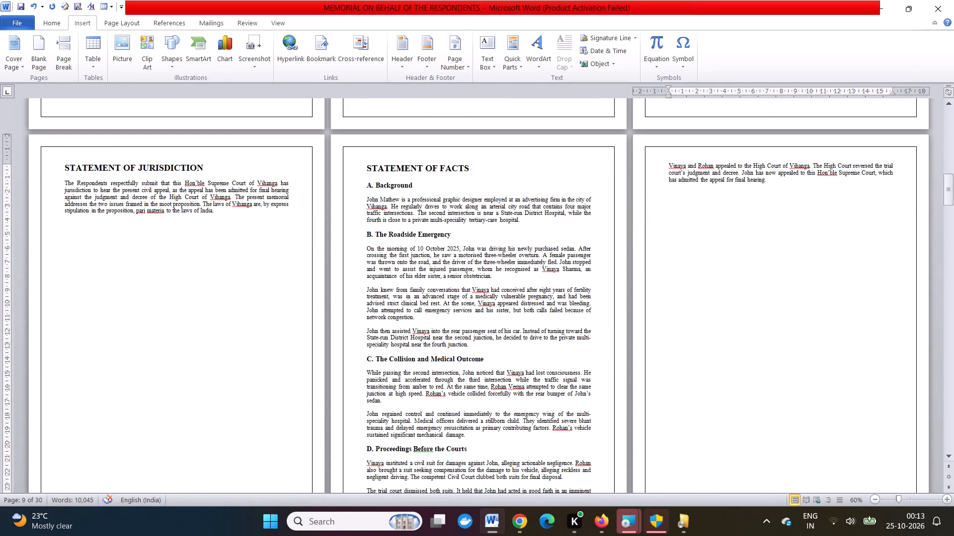
scroll(283, 301, "down", 2)
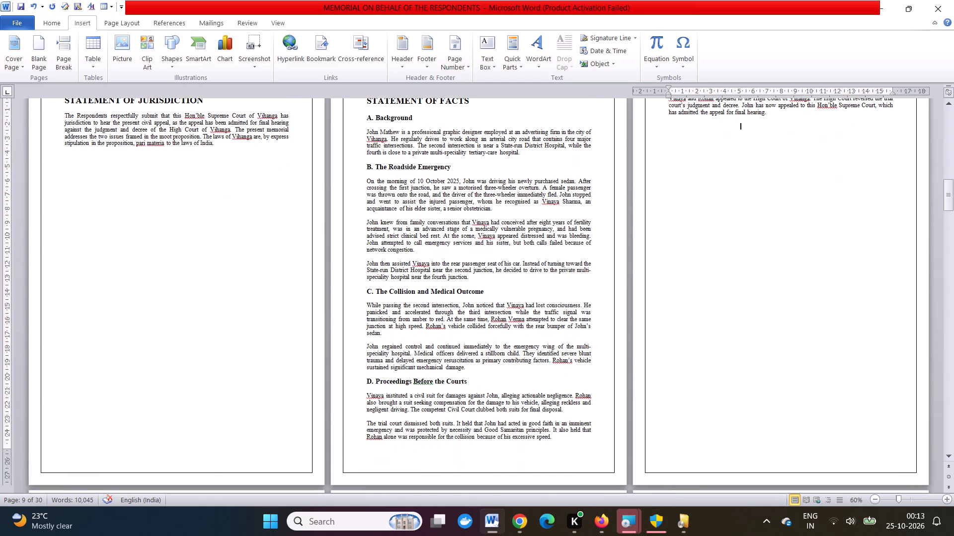
scroll(283, 301, "down", 3)
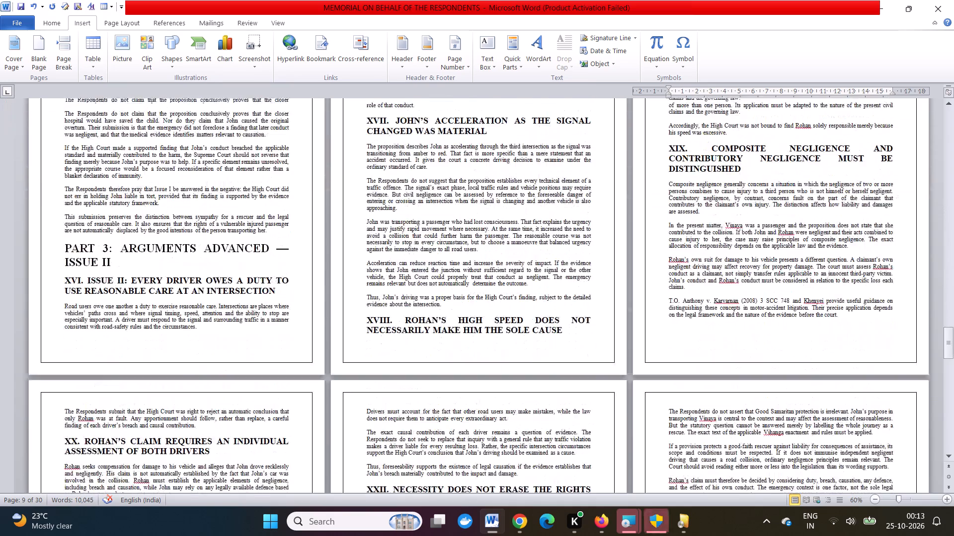
scroll(283, 301, "down", 1)
scroll(324, 414, "up", 4)
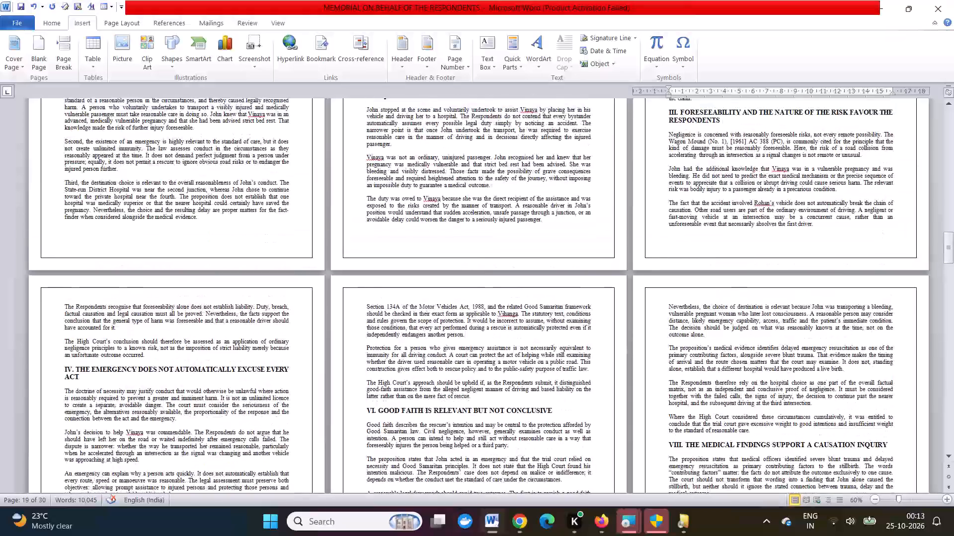
scroll(324, 414, "up", 8)
scroll(324, 414, "down", 1)
scroll(324, 414, "up", 1)
scroll(324, 414, "down", 1)
scroll(324, 414, "up", 3)
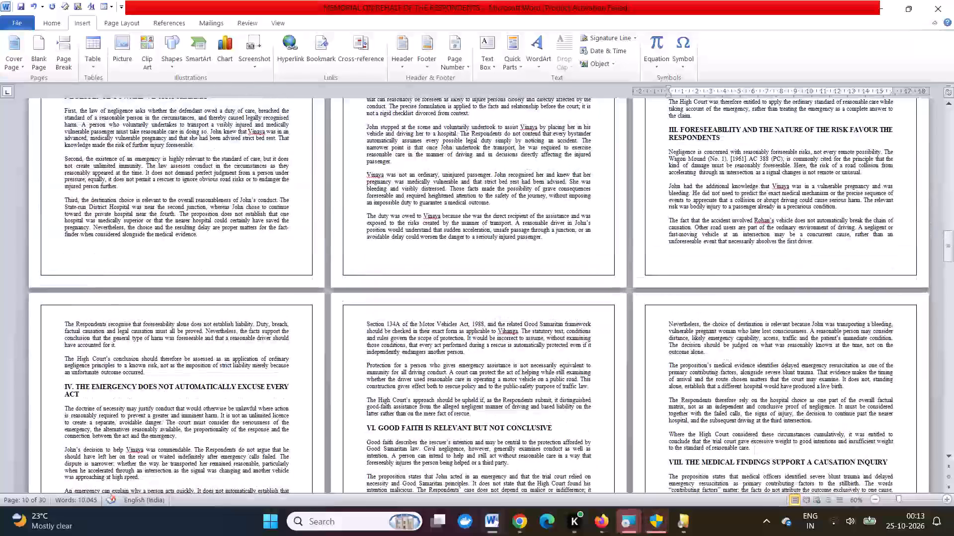
scroll(324, 414, "up", 1)
scroll(324, 414, "down", 1)
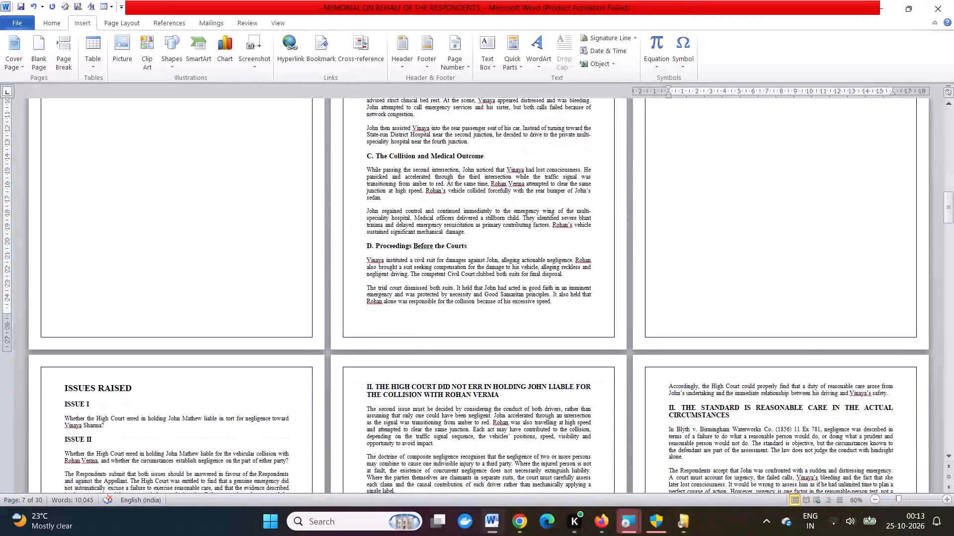
scroll(324, 414, "down", 3)
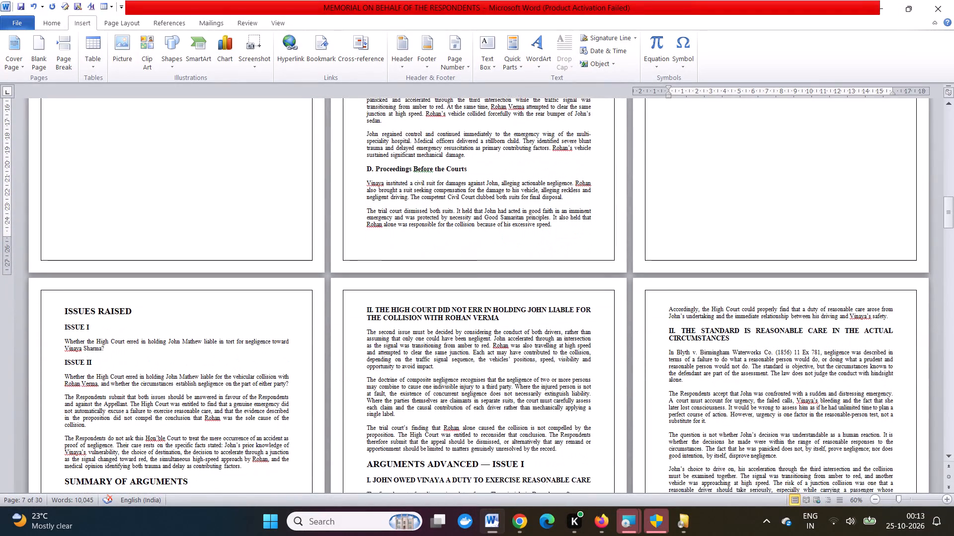
scroll(324, 414, "down", 2)
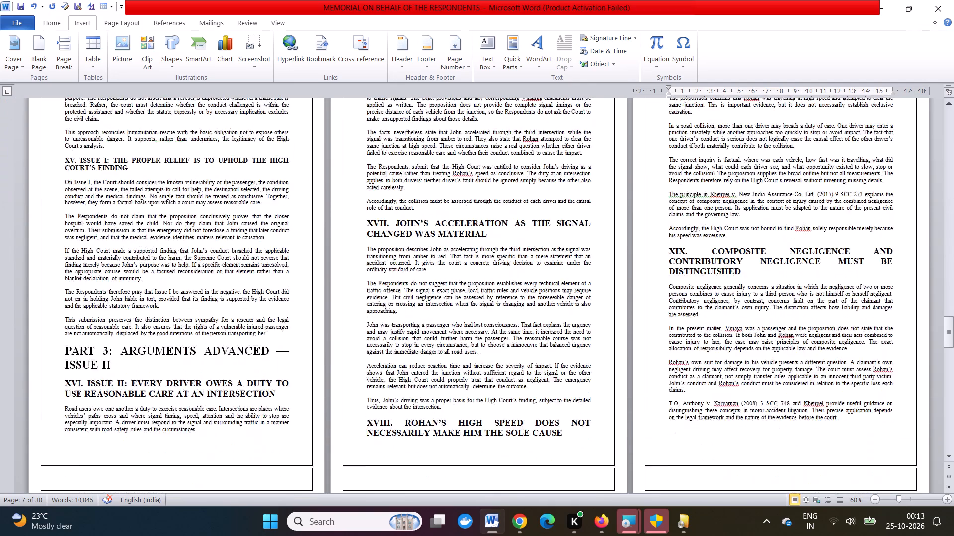
scroll(324, 414, "down", 1)
scroll(324, 414, "up", 1)
scroll(324, 414, "down", 2, "ctrl")
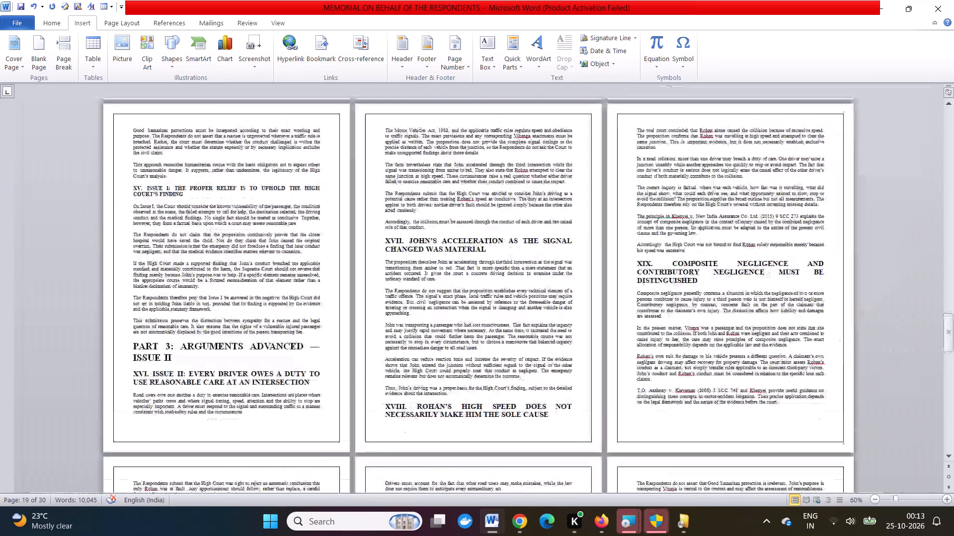
scroll(324, 414, "down", 1, "ctrl")
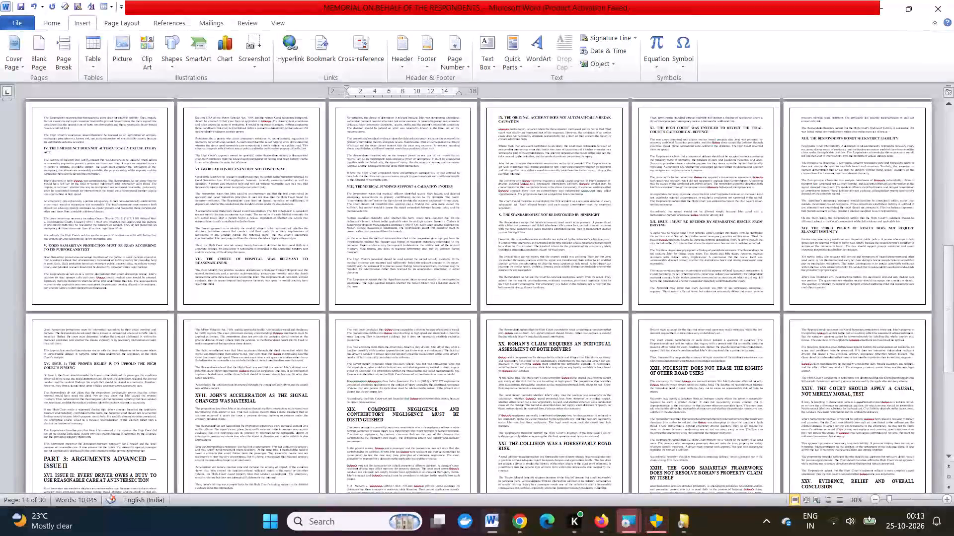
scroll(324, 414, "up", 1, "ctrl")
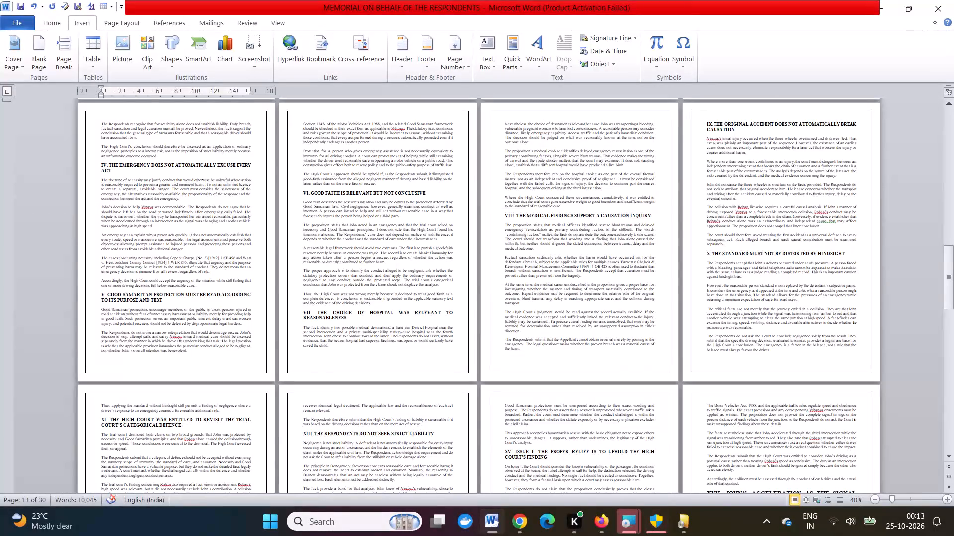
scroll(324, 414, "up", 5)
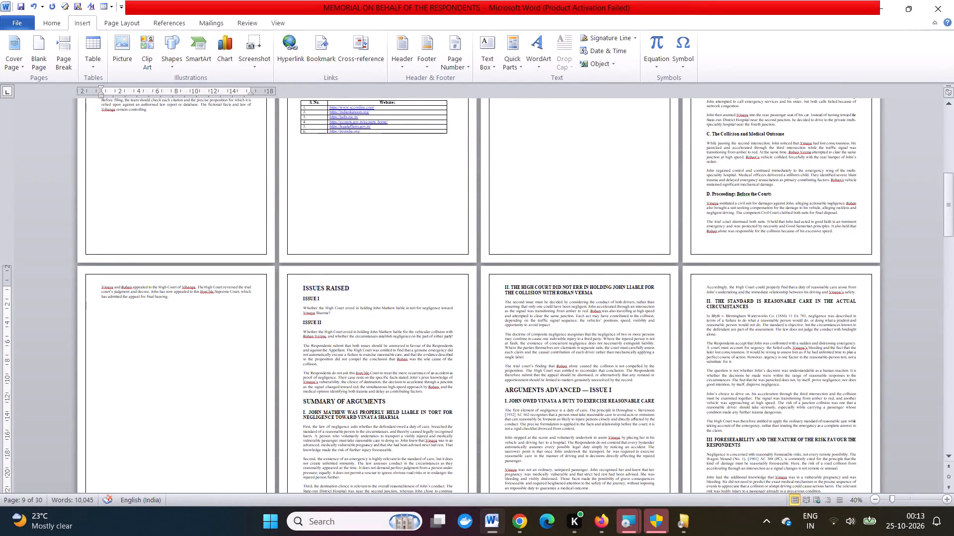
scroll(396, 419, "up", 2, "ctrl")
scroll(396, 419, "down", 1)
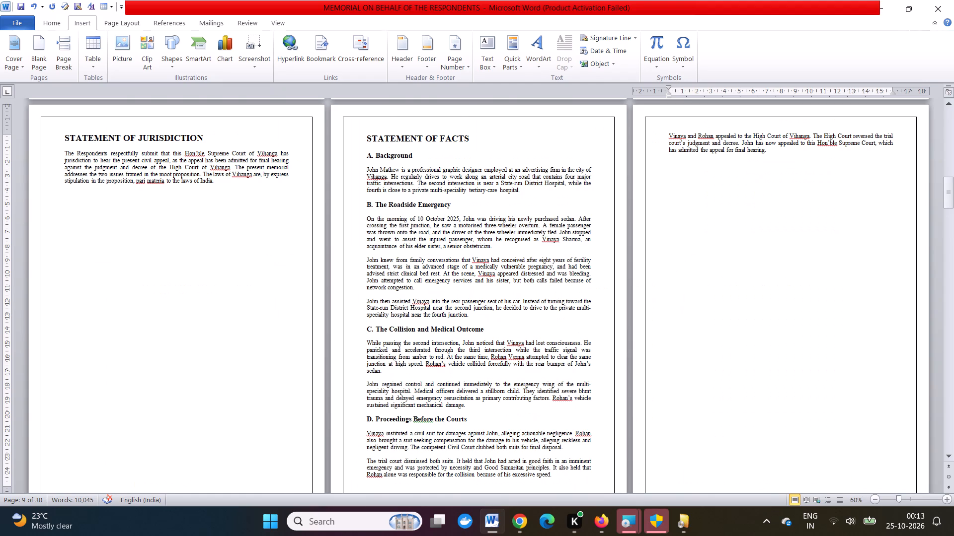
Insert a page break after the last ISSUES RAISED paragraph so SUMMARY OF ARGUMENTS starts a new page, without a blank line above it.
scroll(396, 419, "down", 5)
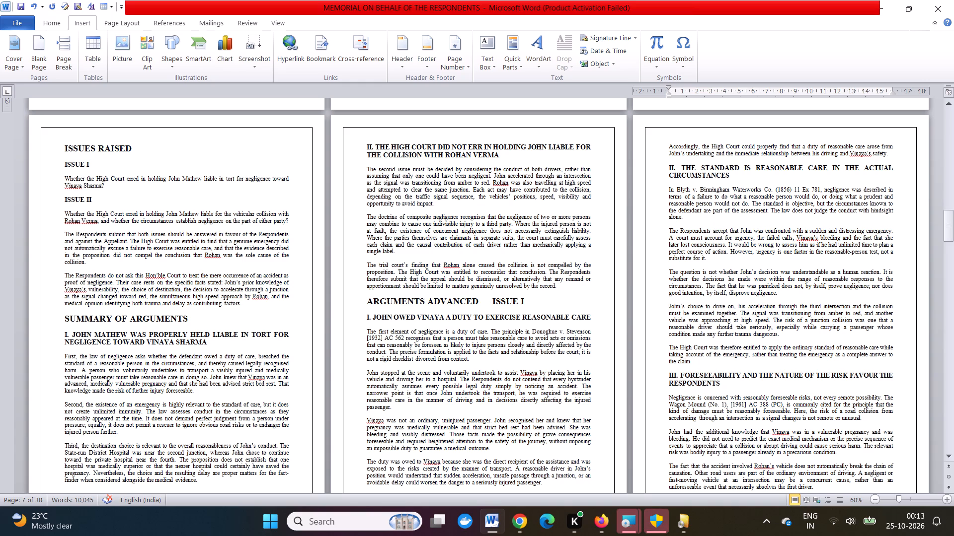
left_click(242, 304)
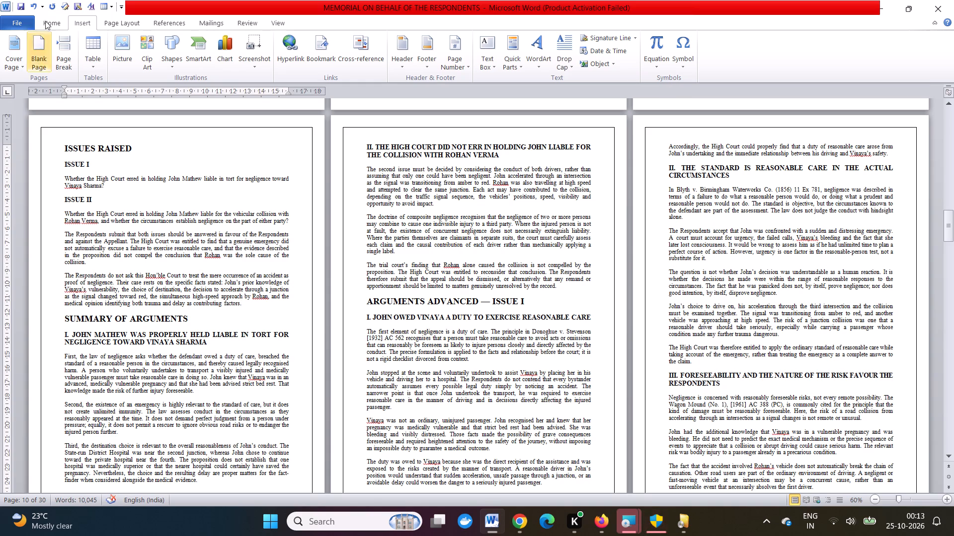
left_click(61, 58)
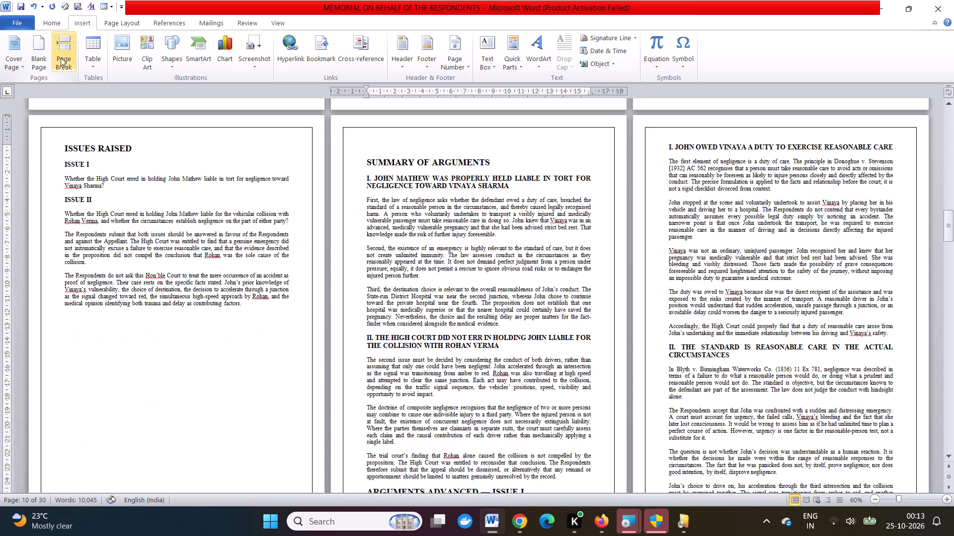
left_click(366, 147)
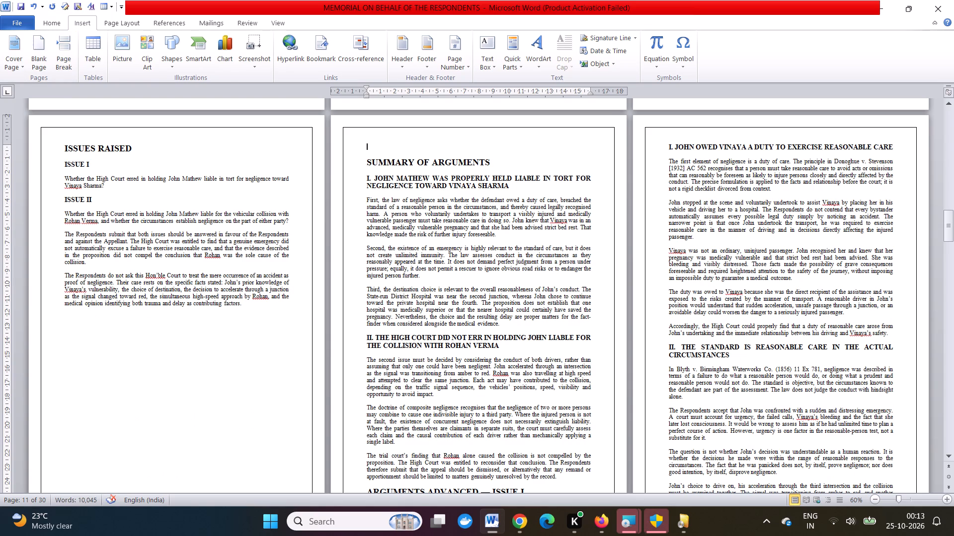
key("BackSpace")
Insert a page break after the last SUMMARY OF ARGUMENTS paragraph so ARGUMENTS ADVANCED — ISSUE I starts a new page, without a blank line above it.
scroll(457, 190, "up", 1)
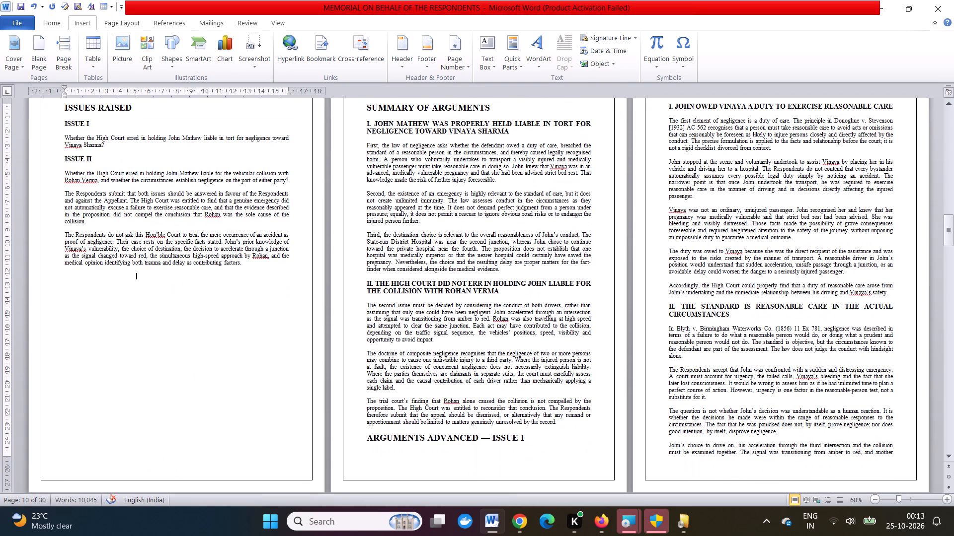
scroll(457, 190, "up", 3)
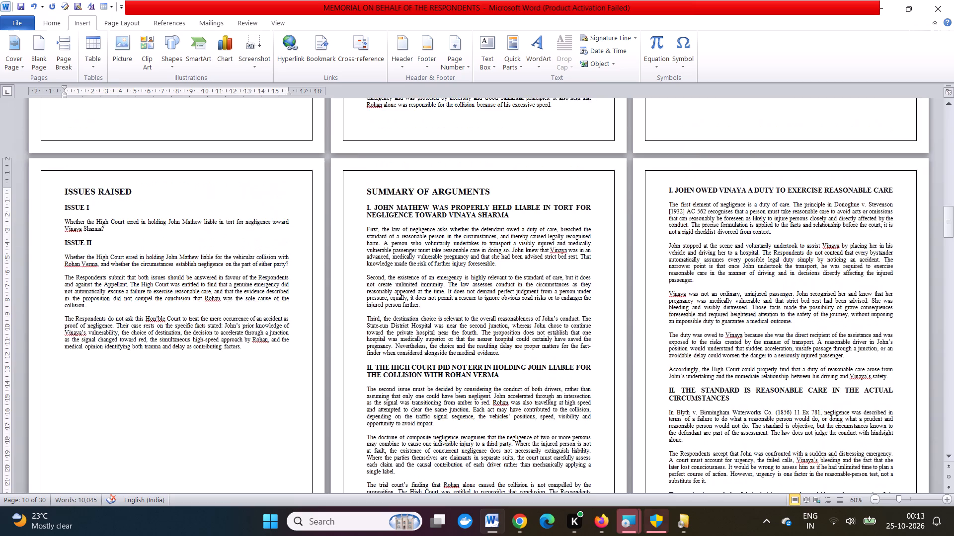
scroll(457, 190, "up", 1)
scroll(492, 240, "down", 7)
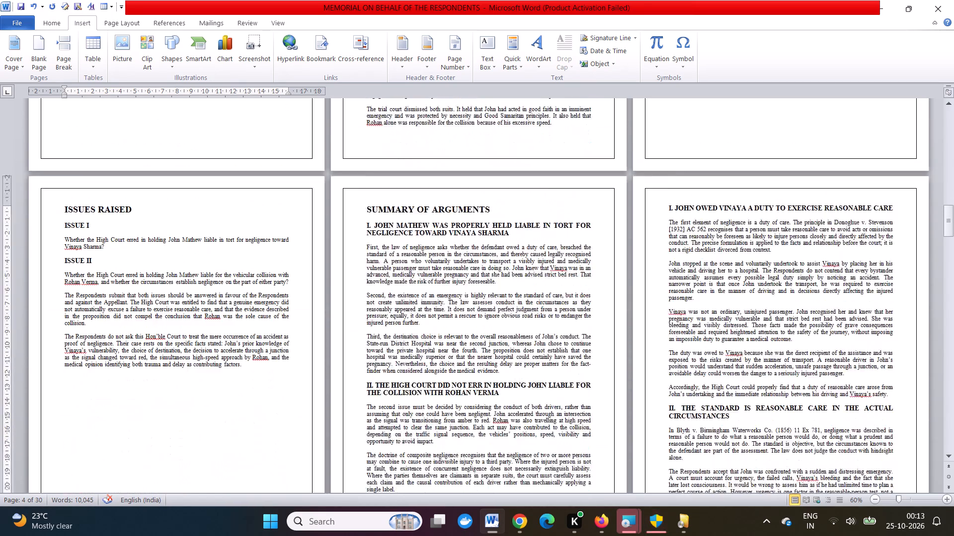
scroll(492, 240, "down", 4)
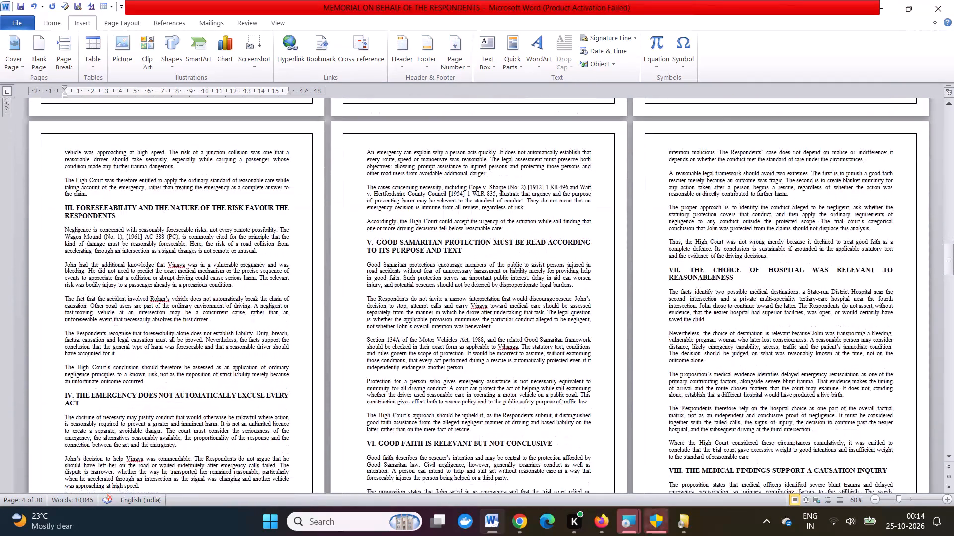
scroll(492, 240, "up", 8)
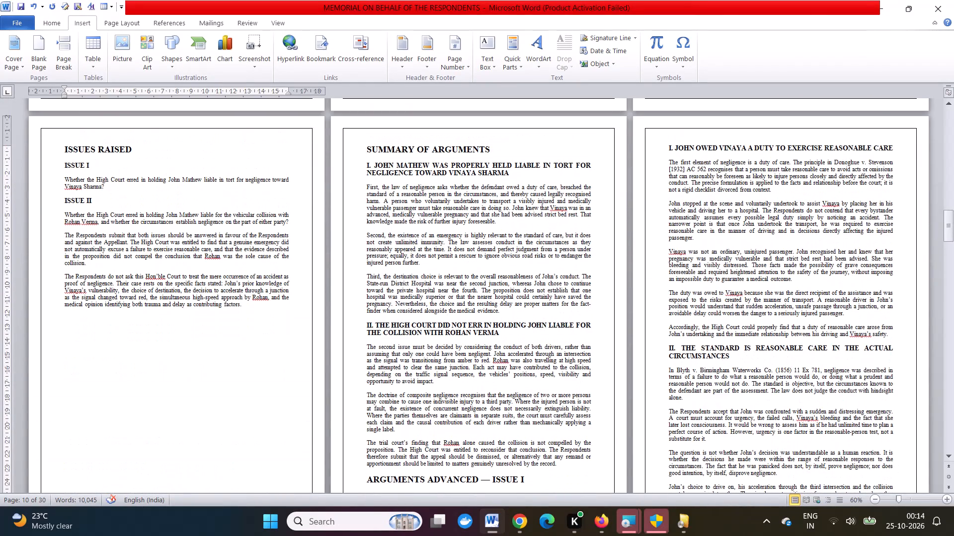
scroll(492, 240, "down", 1)
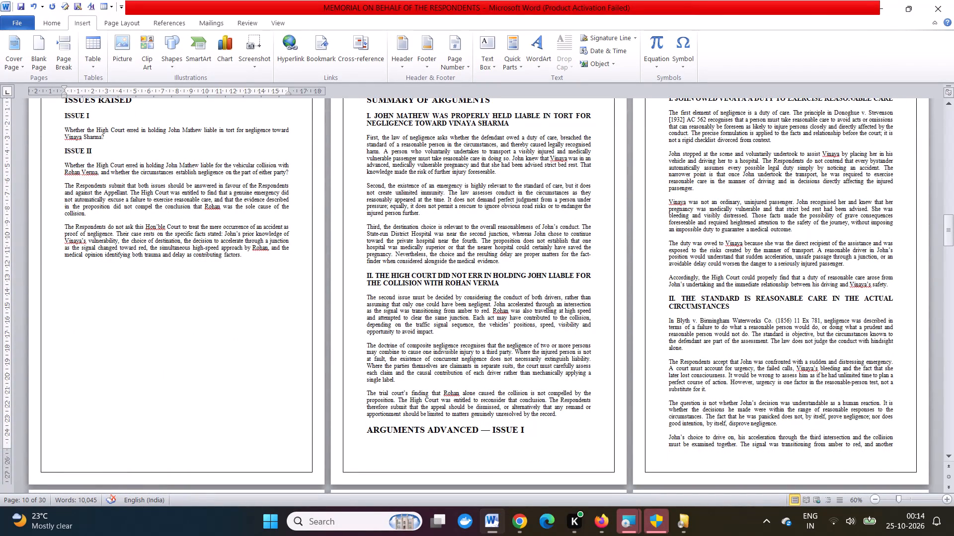
left_click(561, 409)
left_click(557, 417)
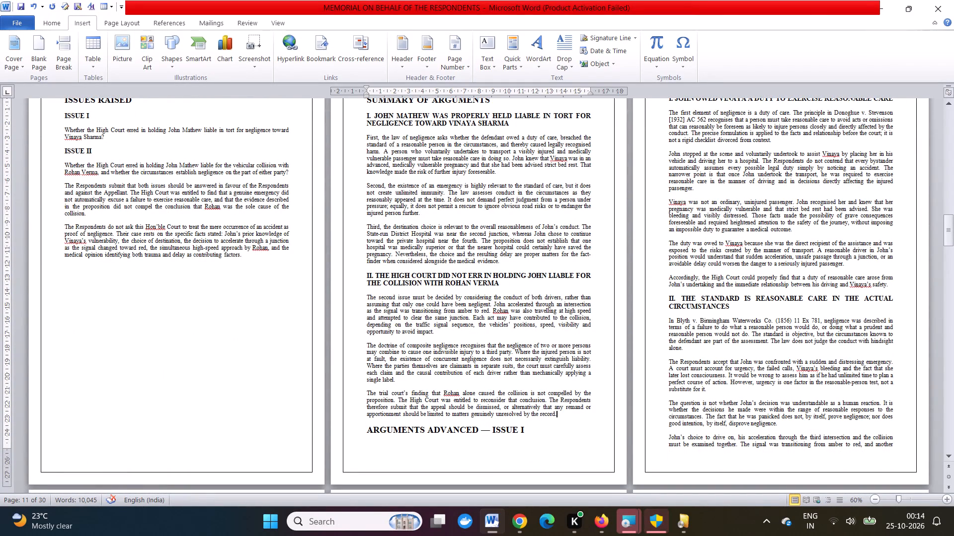
left_click(64, 43)
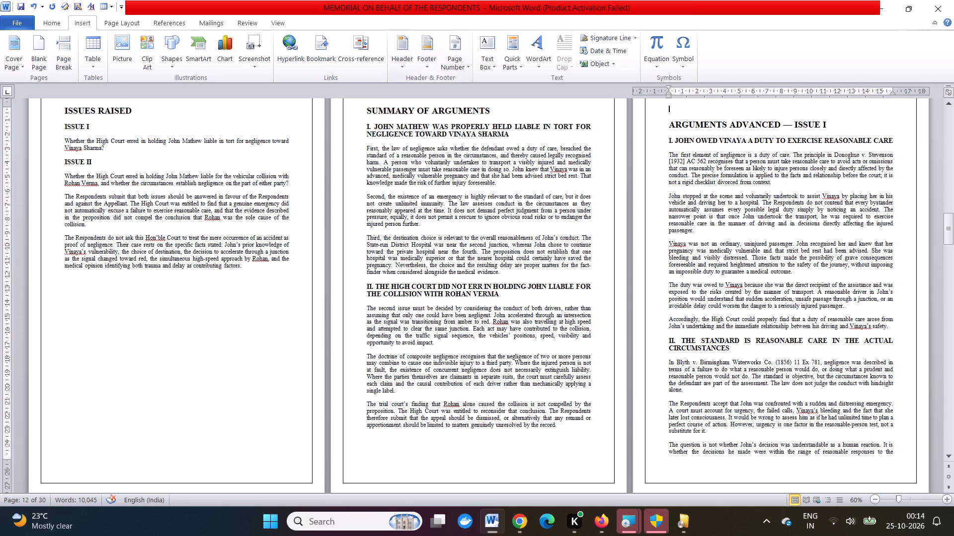
scroll(719, 163, "up", 1)
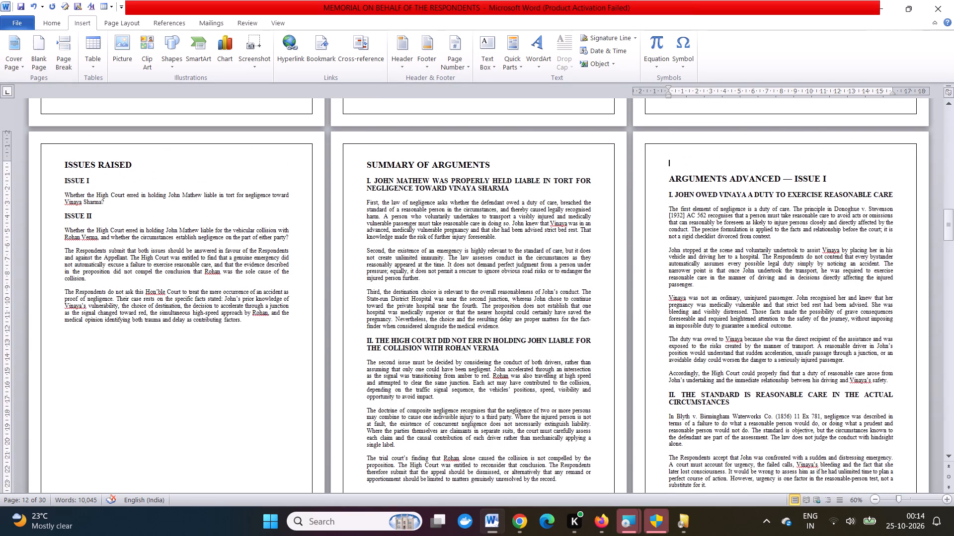
key("BackSpace")
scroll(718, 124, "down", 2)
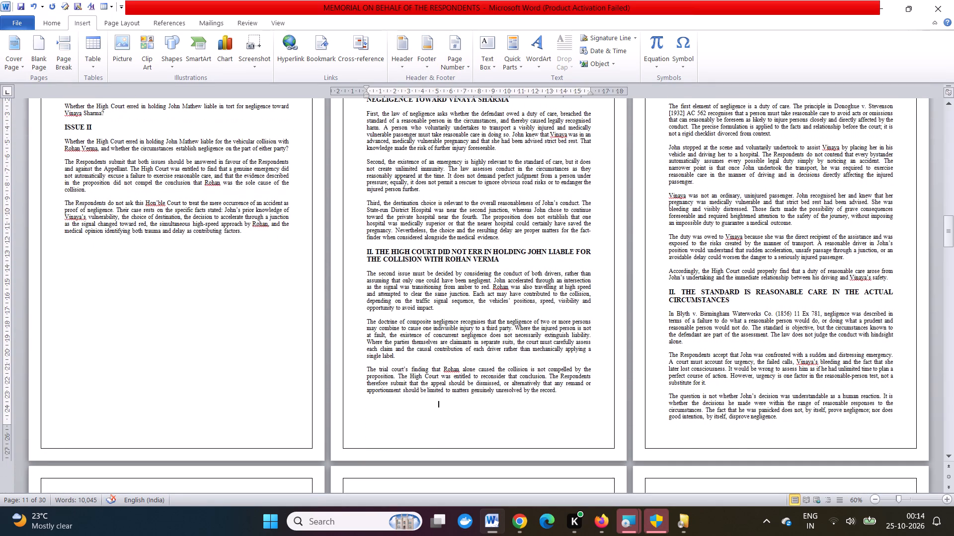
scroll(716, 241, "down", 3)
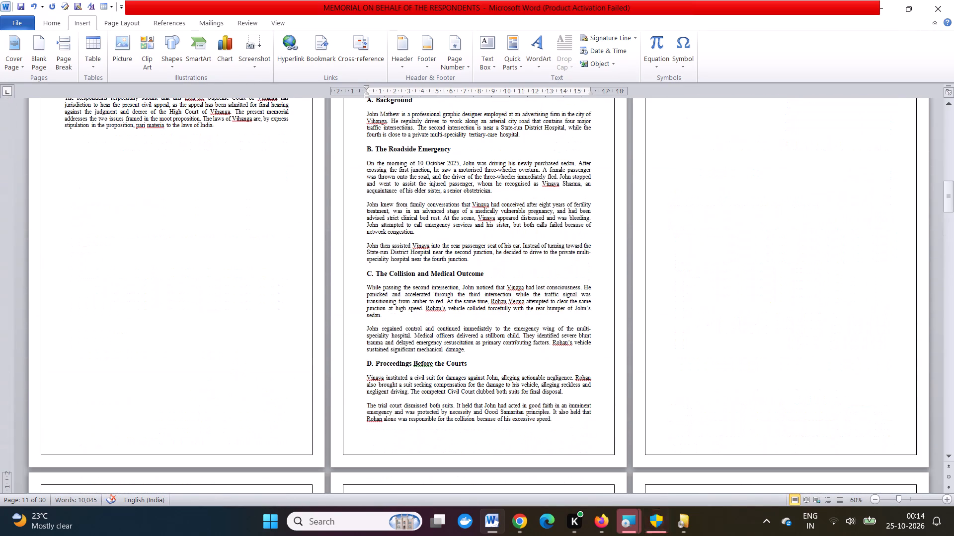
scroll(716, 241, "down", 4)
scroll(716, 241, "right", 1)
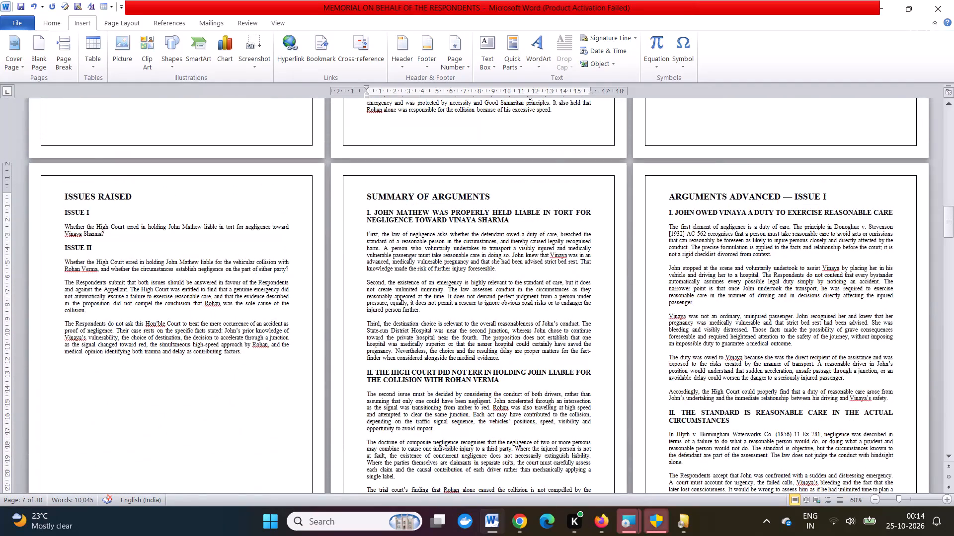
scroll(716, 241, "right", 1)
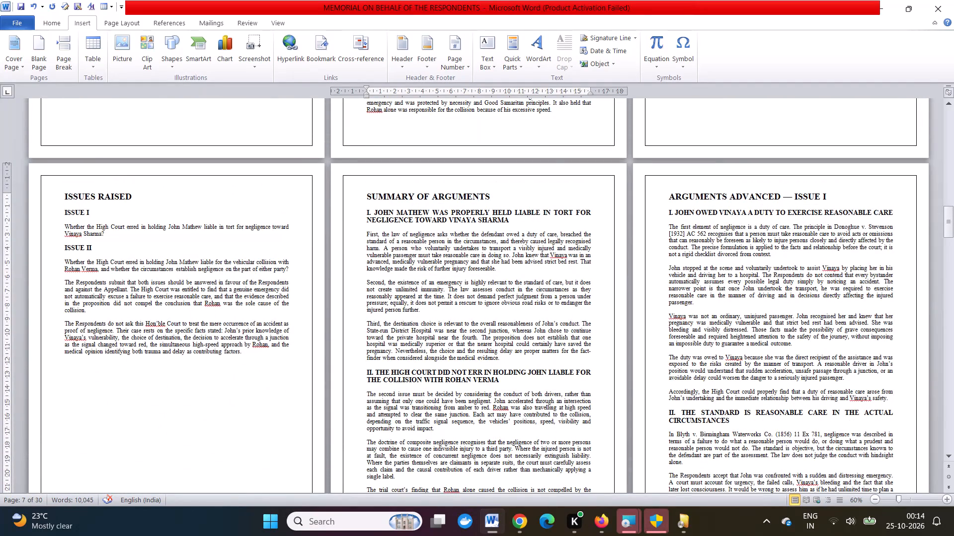
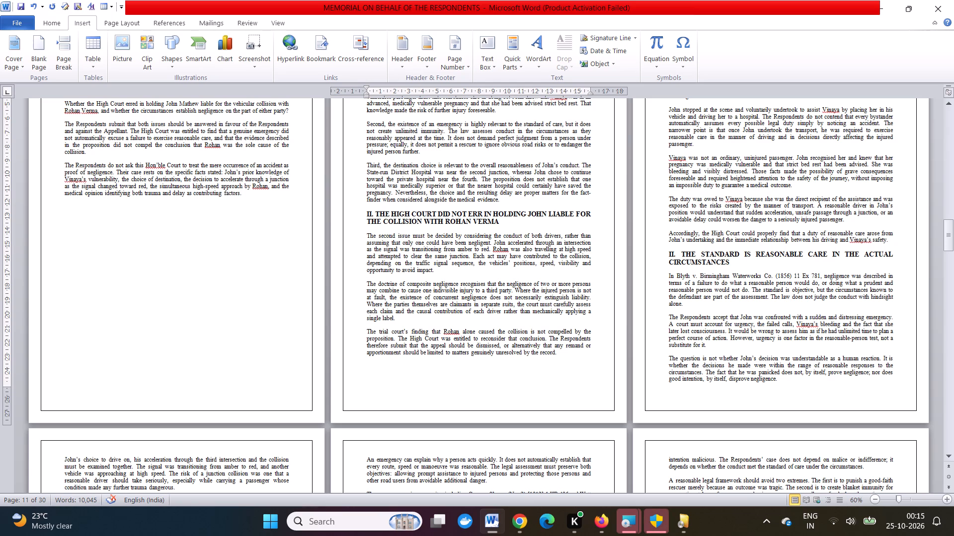
Review the page starts of ISSUES RAISED, SUMMARY OF ARGUMENTS and ARGUMENTS ADVANCED — ISSUE I, and the argument pages that follow.
scroll(716, 241, "up", 1)
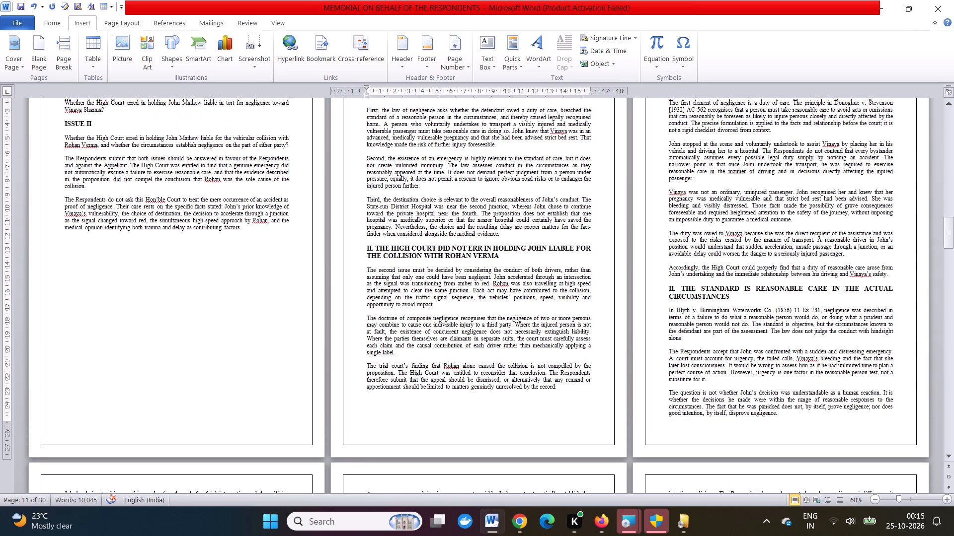
scroll(716, 241, "up", 2)
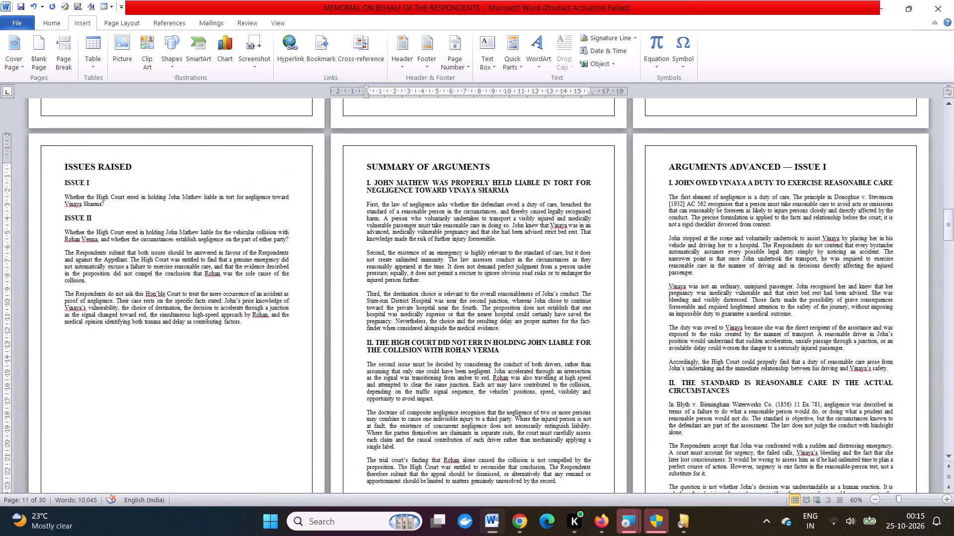
scroll(716, 241, "up", 1)
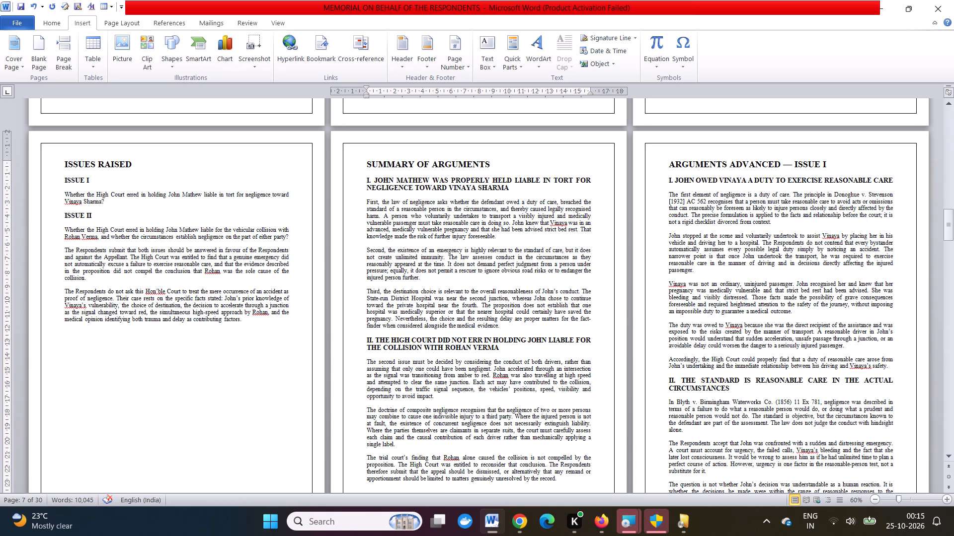
scroll(716, 241, "down", 1)
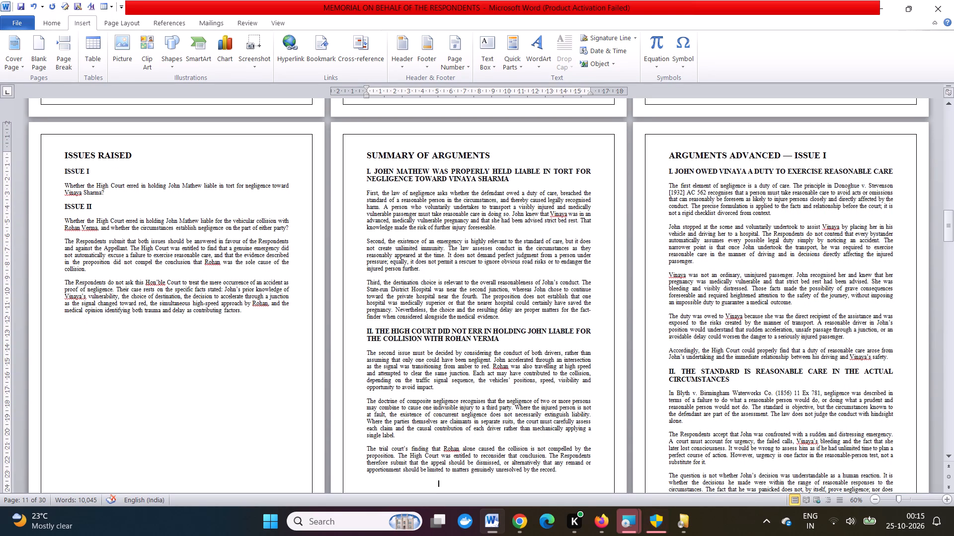
scroll(716, 241, "down", 1)
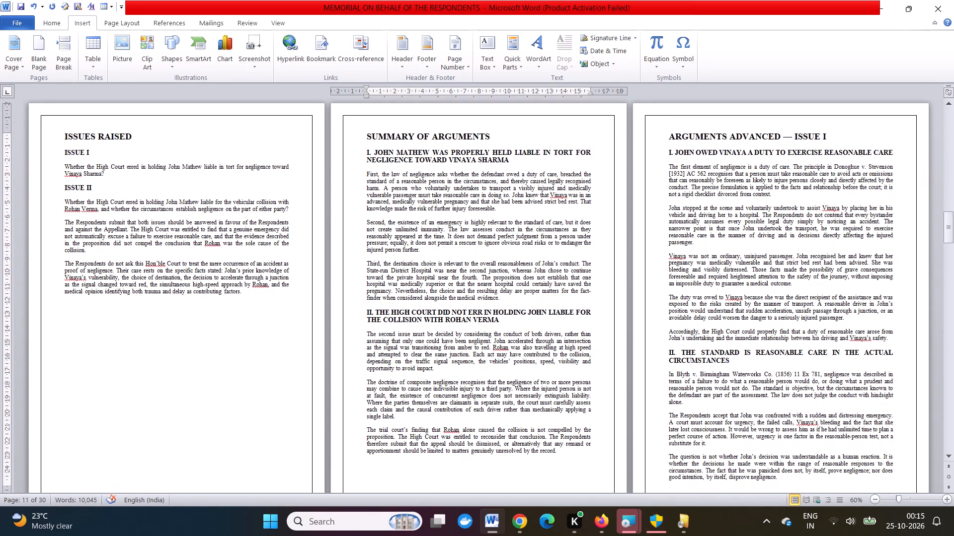
scroll(716, 241, "down", 1)
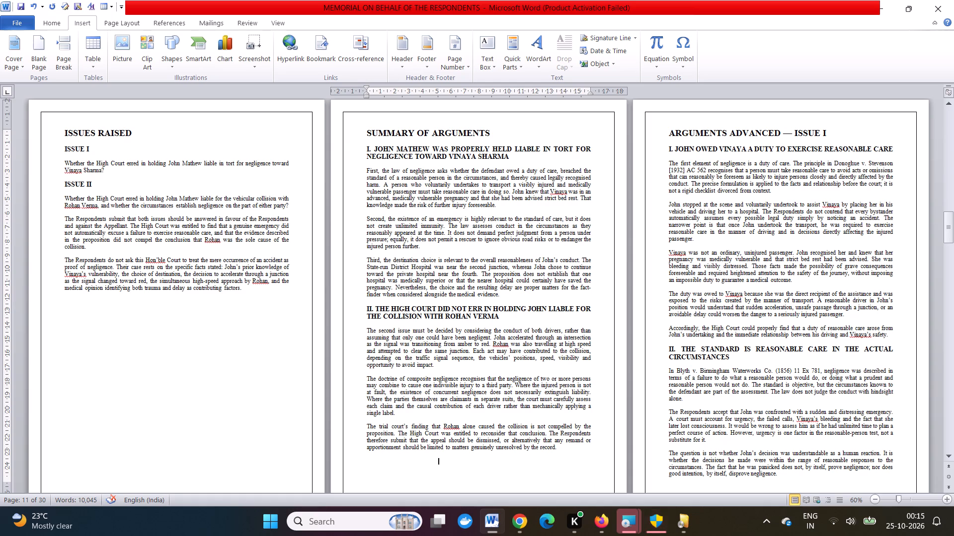
scroll(716, 241, "down", 1)
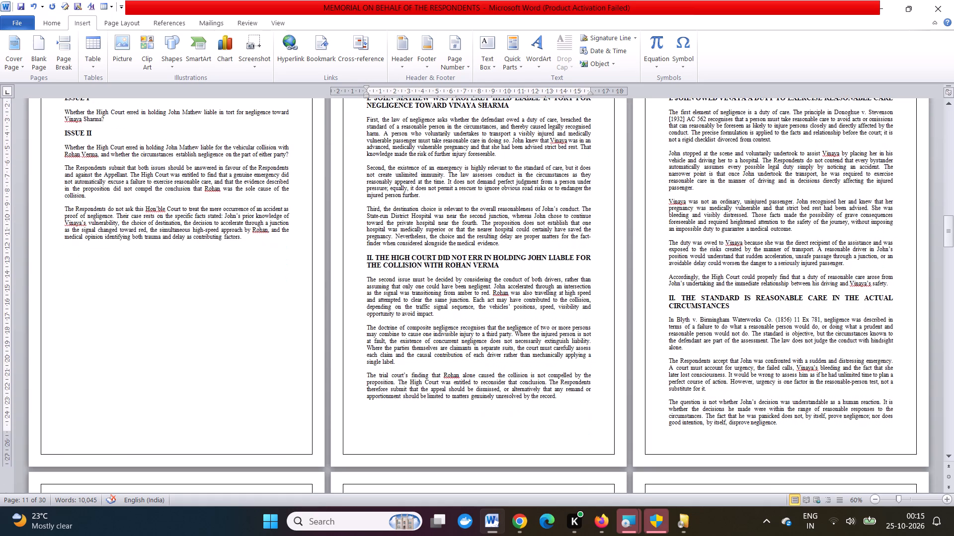
scroll(716, 241, "down", 3)
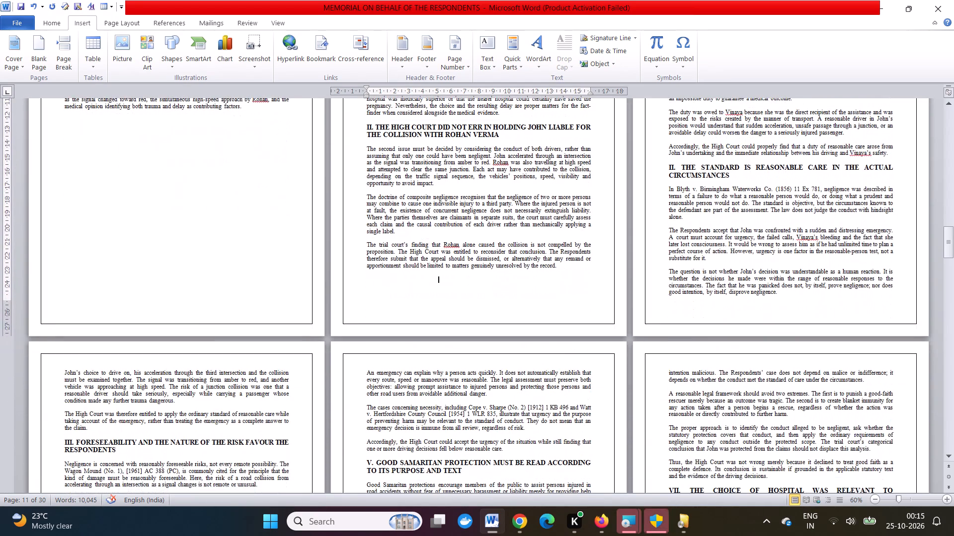
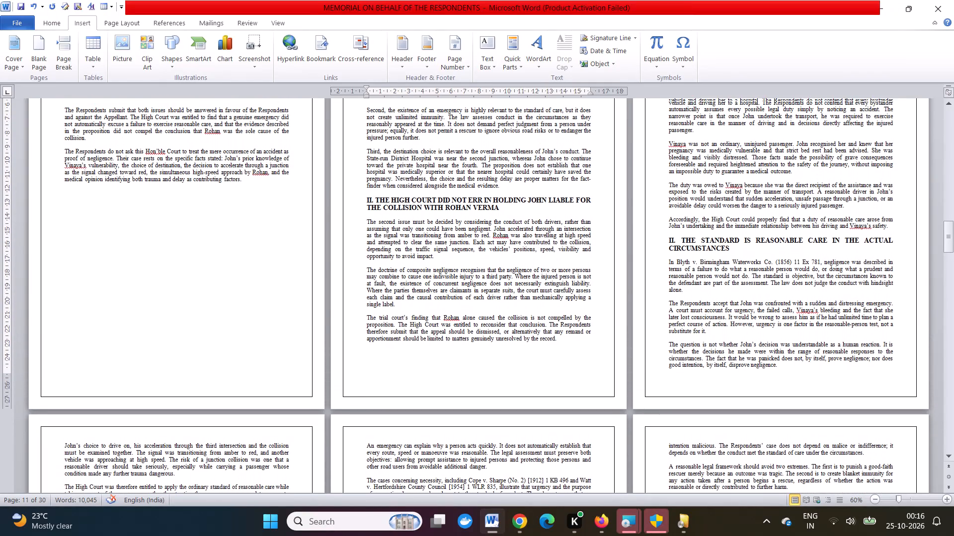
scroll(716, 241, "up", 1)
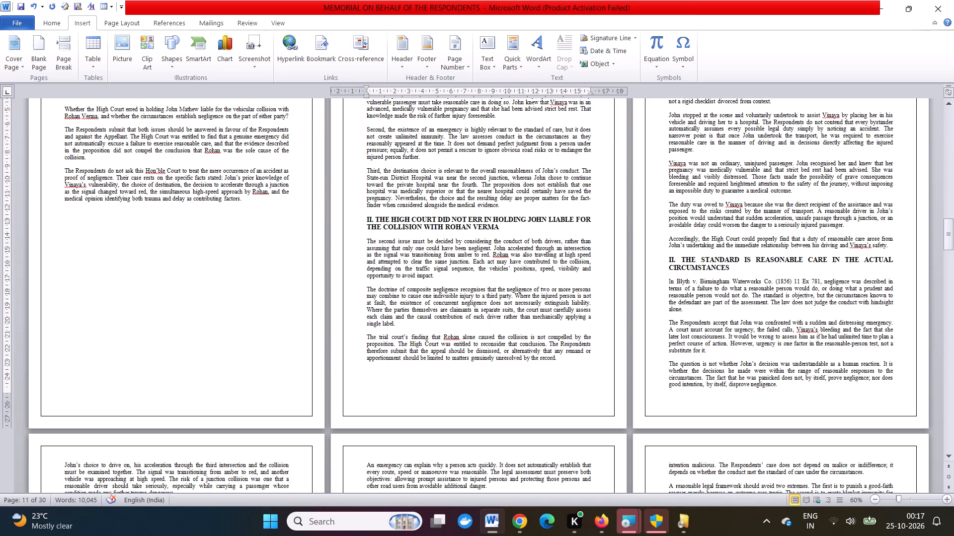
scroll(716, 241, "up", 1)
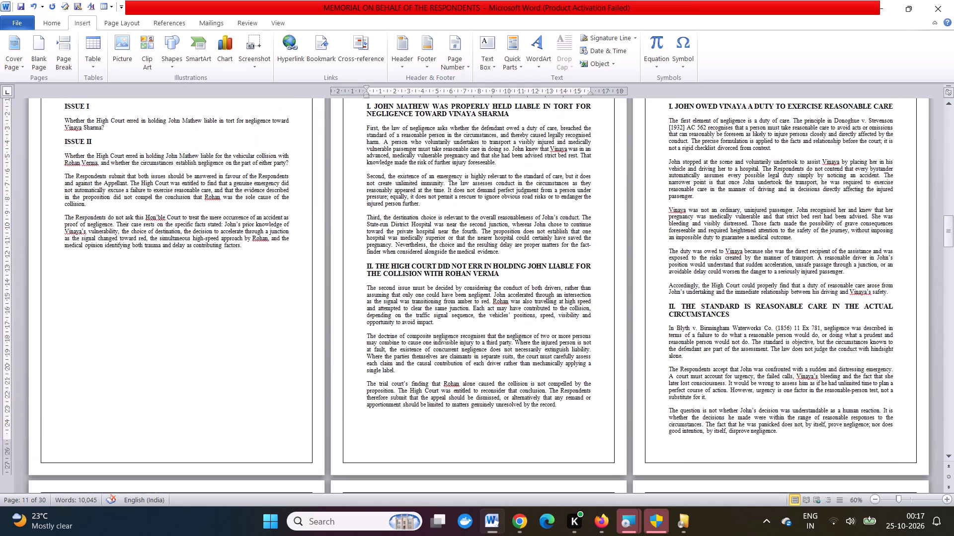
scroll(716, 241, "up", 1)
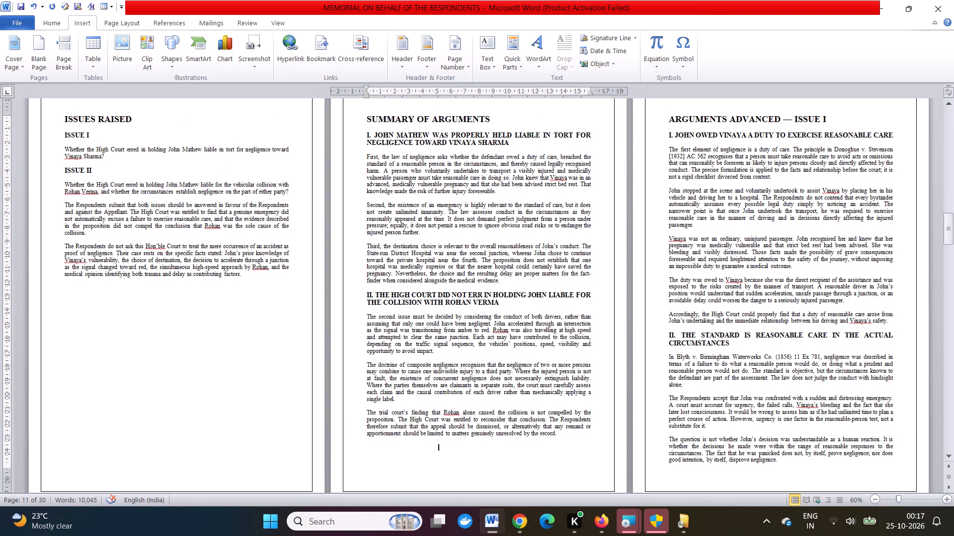
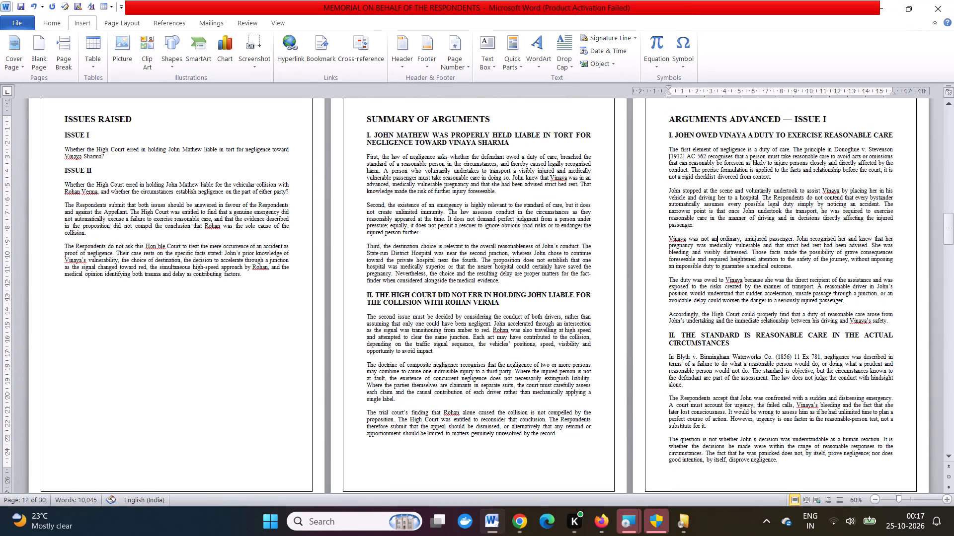
Review the layout and page flow from the Summary of Arguments through the Arguments Advanced — Issue I pages.
scroll(711, 290, "down", 5)
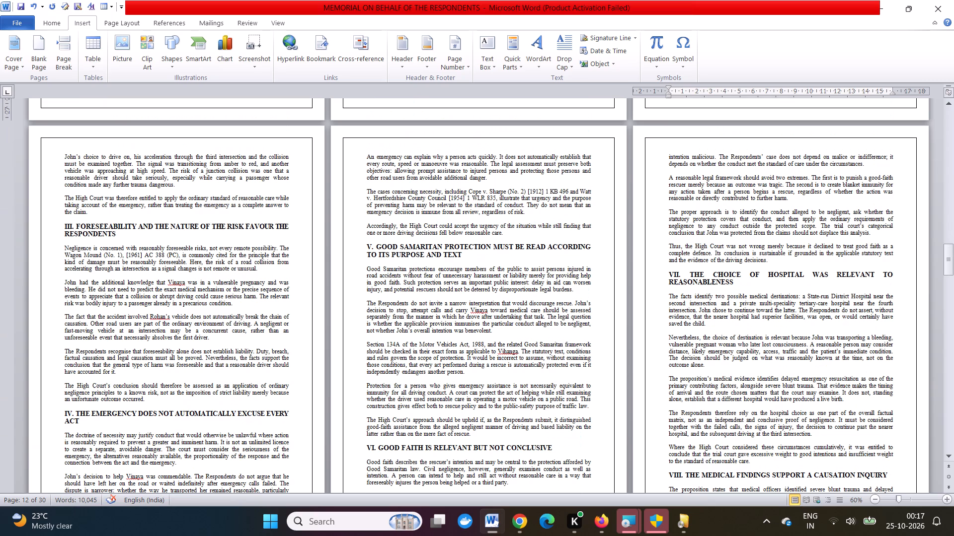
scroll(711, 290, "up", 4)
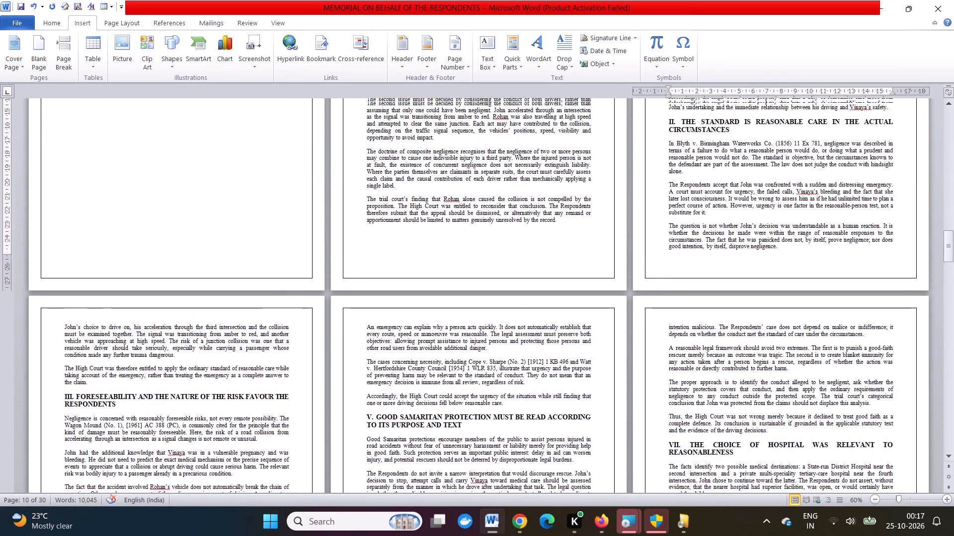
scroll(711, 290, "up", 1)
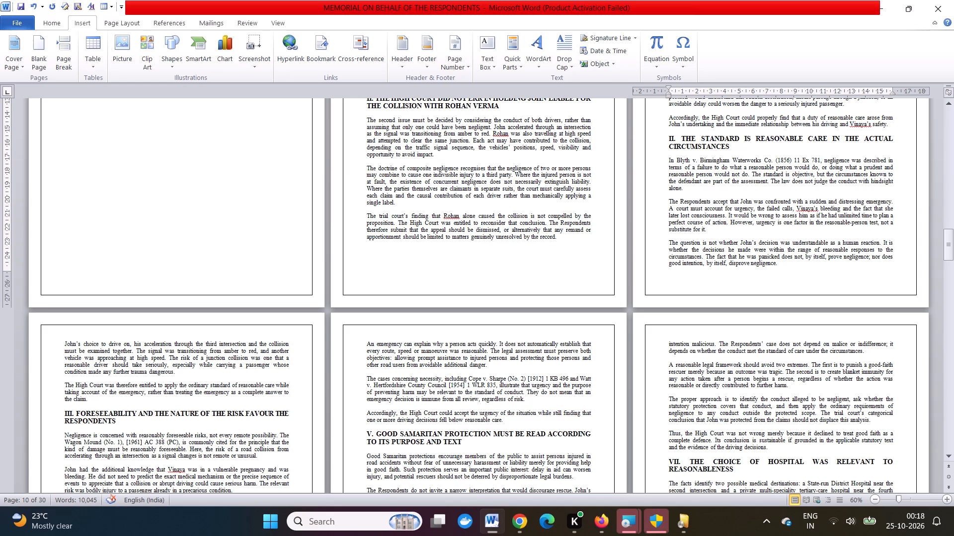
left_click(711, 290)
scroll(711, 290, "down", 2)
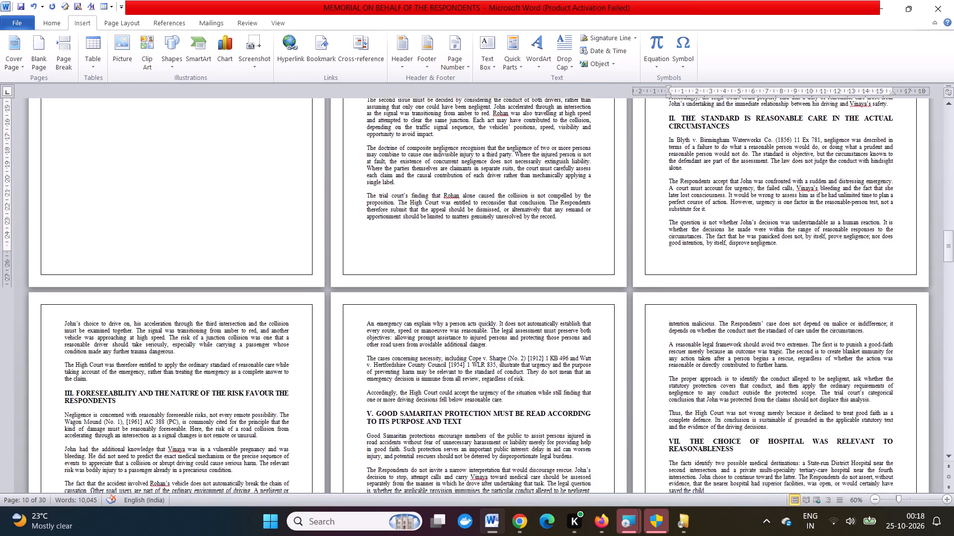
scroll(711, 290, "down", 4)
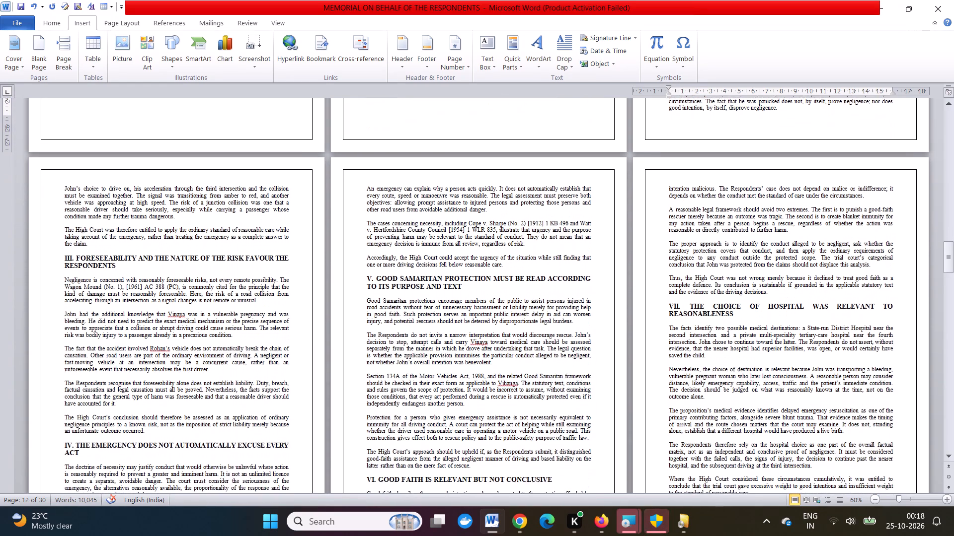
scroll(711, 290, "down", 2)
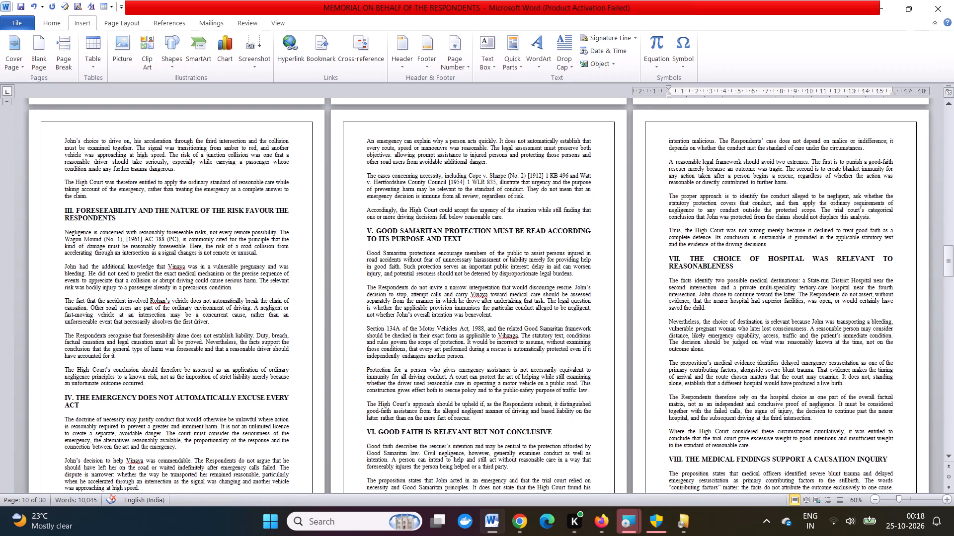
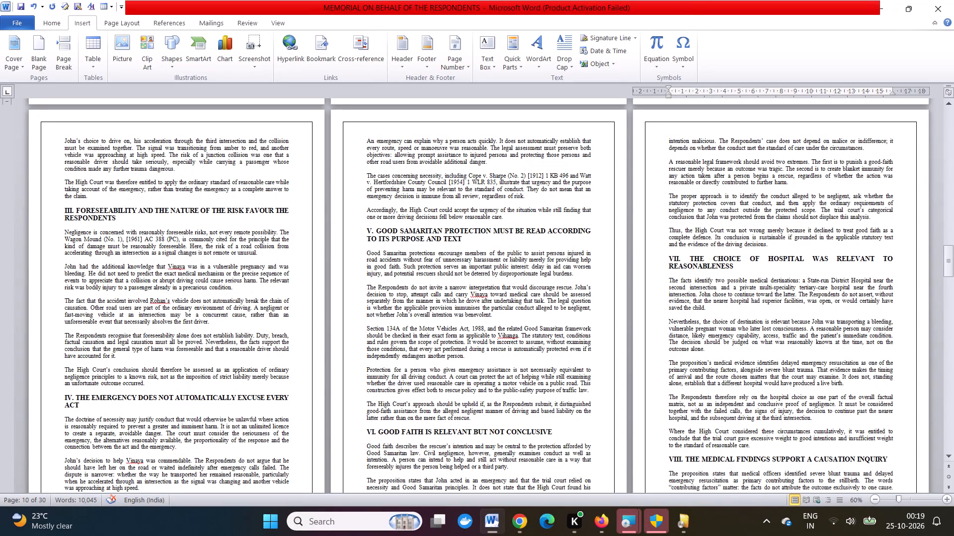
Review the page layout of the remaining Issue I arguments, from section III up to the Part 3: Arguments Advanced — Issue II heading.
scroll(711, 290, "down", 1)
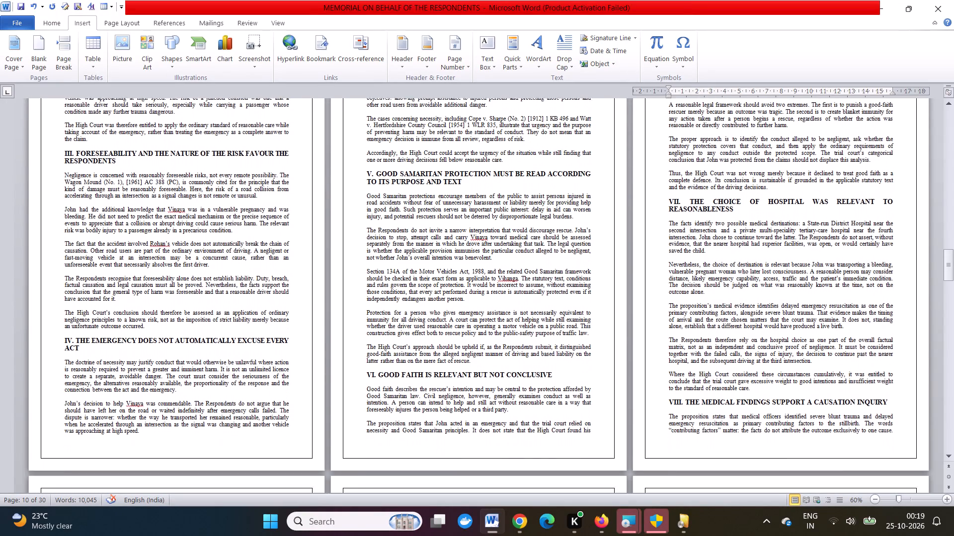
scroll(711, 290, "down", 4)
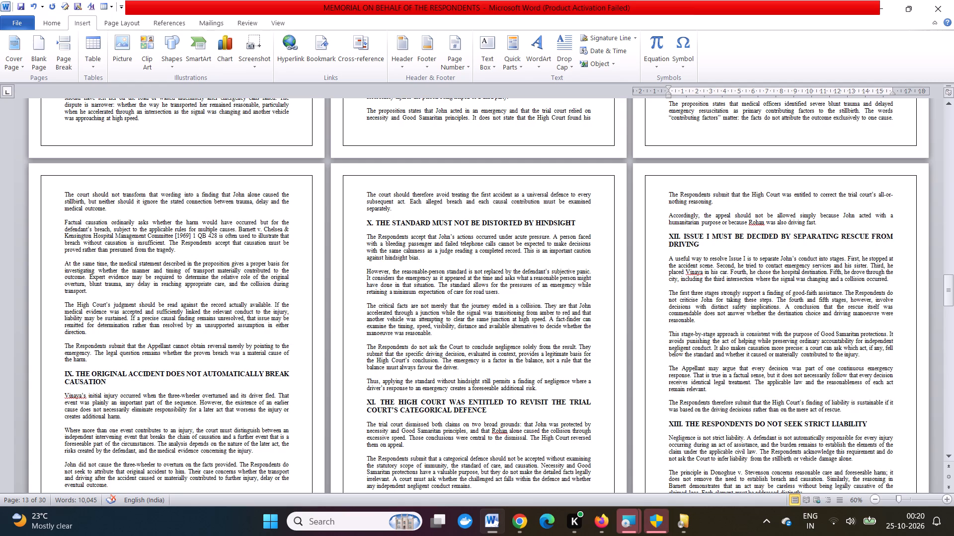
scroll(711, 290, "down", 2)
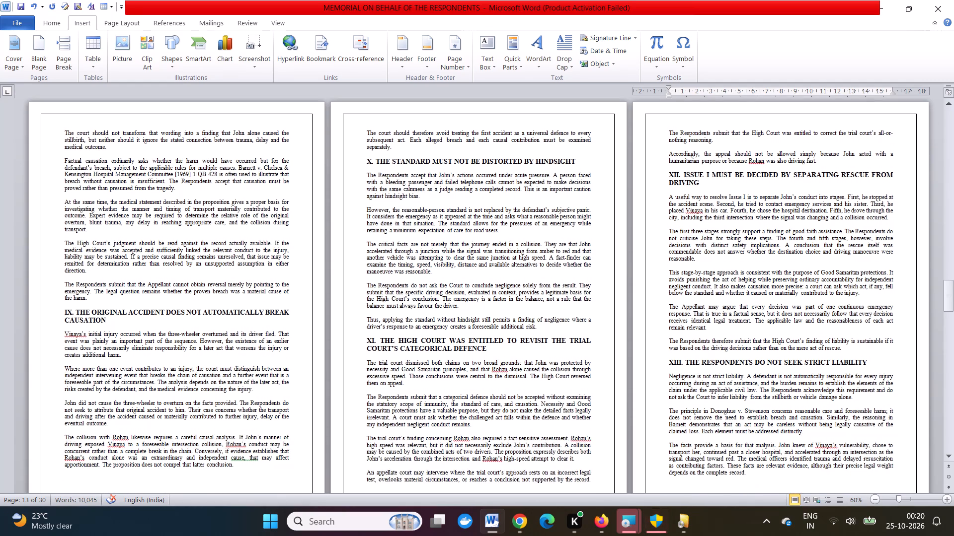
scroll(711, 290, "down", 4)
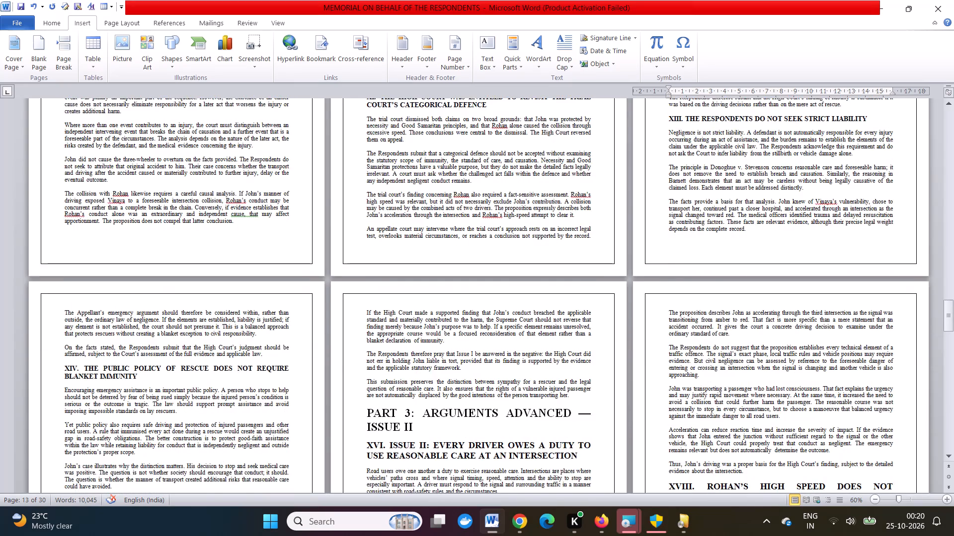
Review the headings and page flow of the Issue II arguments, from section XVI through section XXIV.
scroll(711, 290, "down", 2)
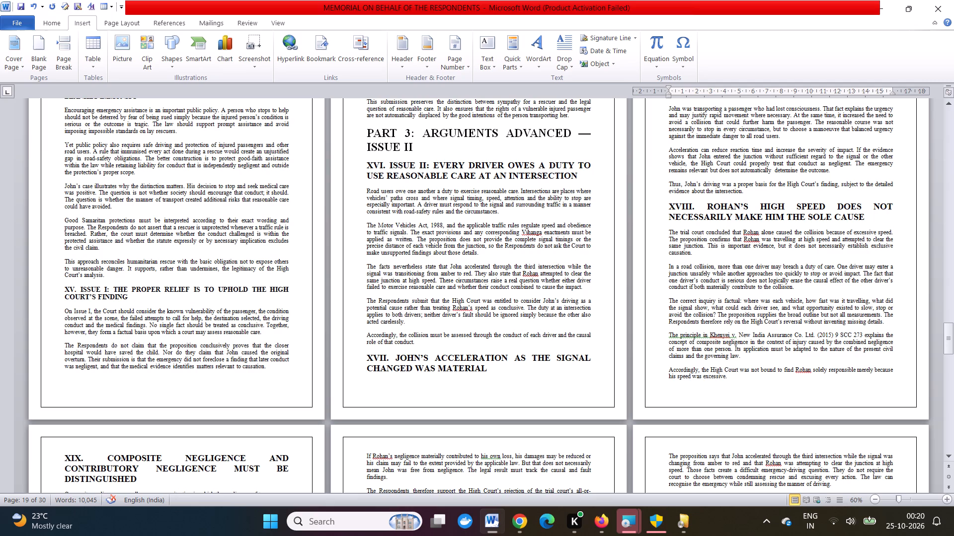
scroll(711, 290, "down", 3)
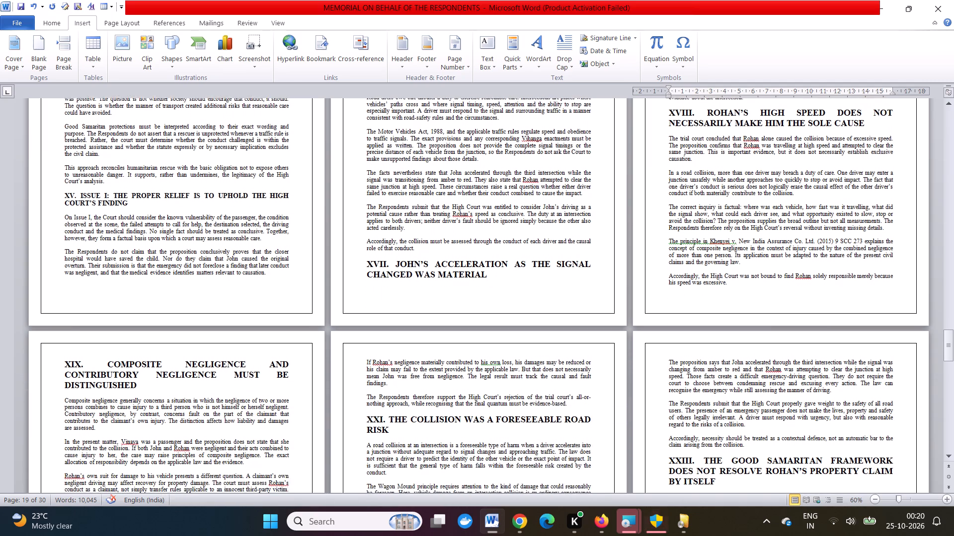
scroll(711, 290, "down", 2)
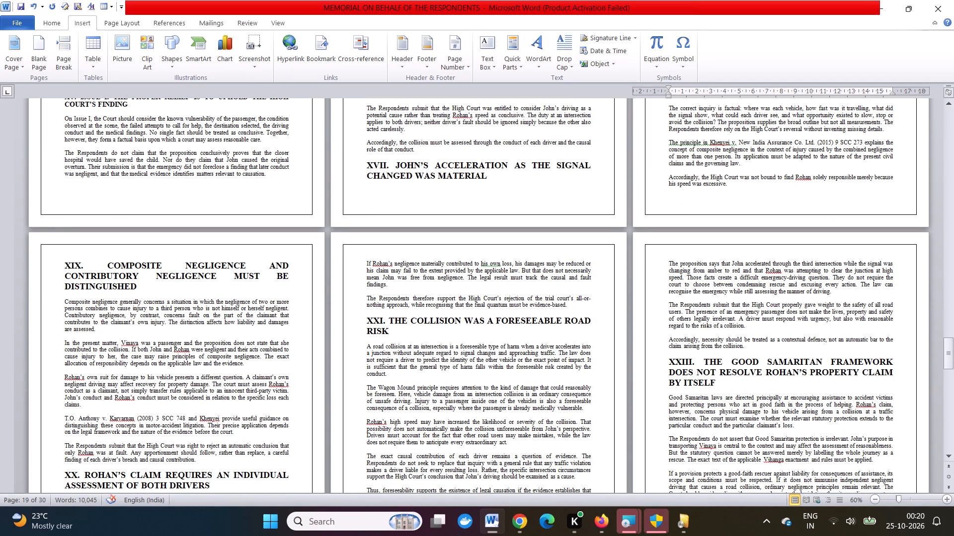
scroll(711, 290, "down", 1)
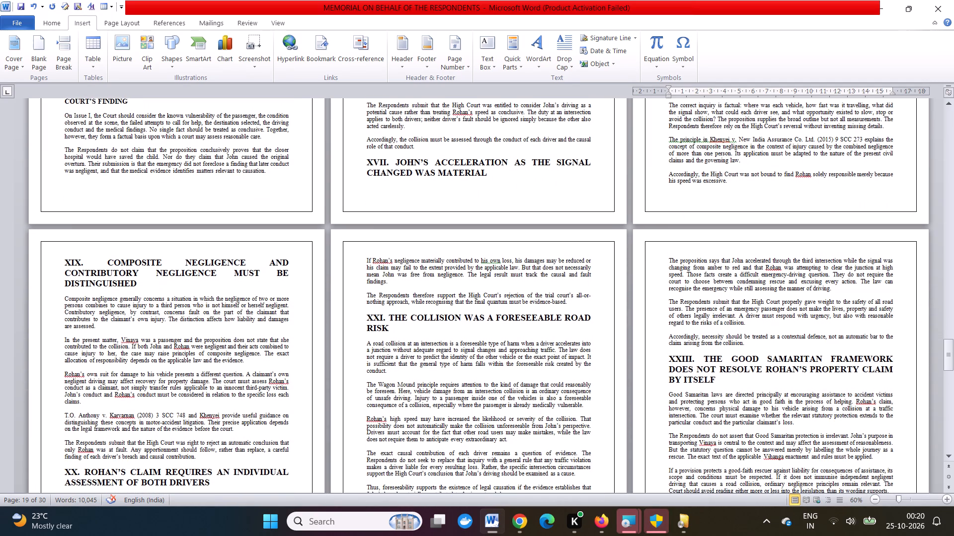
scroll(711, 290, "down", 1)
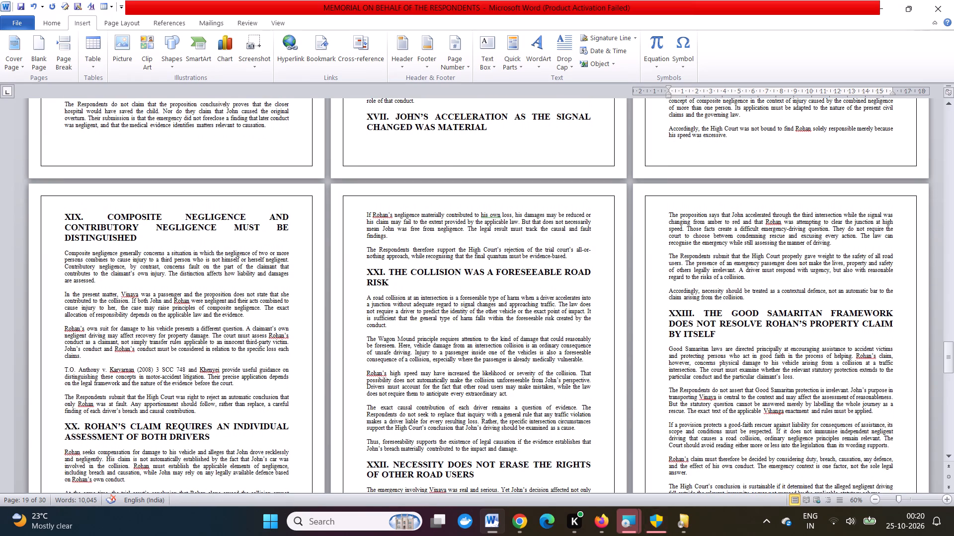
scroll(711, 290, "down", 3)
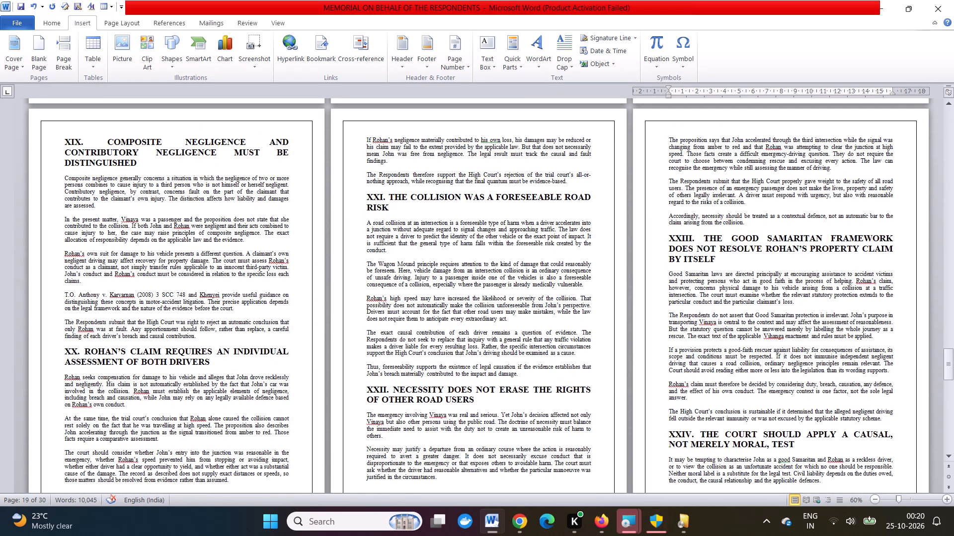
scroll(711, 290, "down", 1)
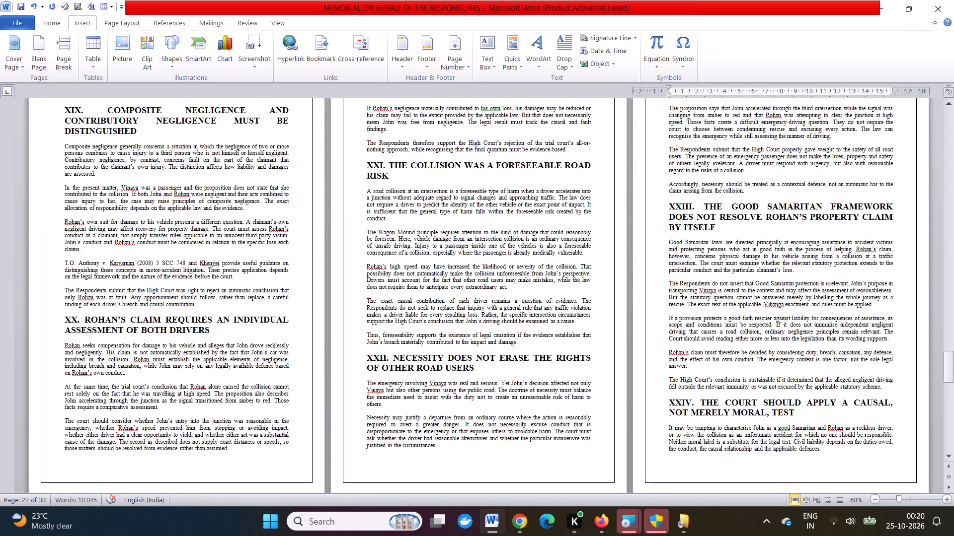
left_click(711, 290)
scroll(711, 290, "down", 1)
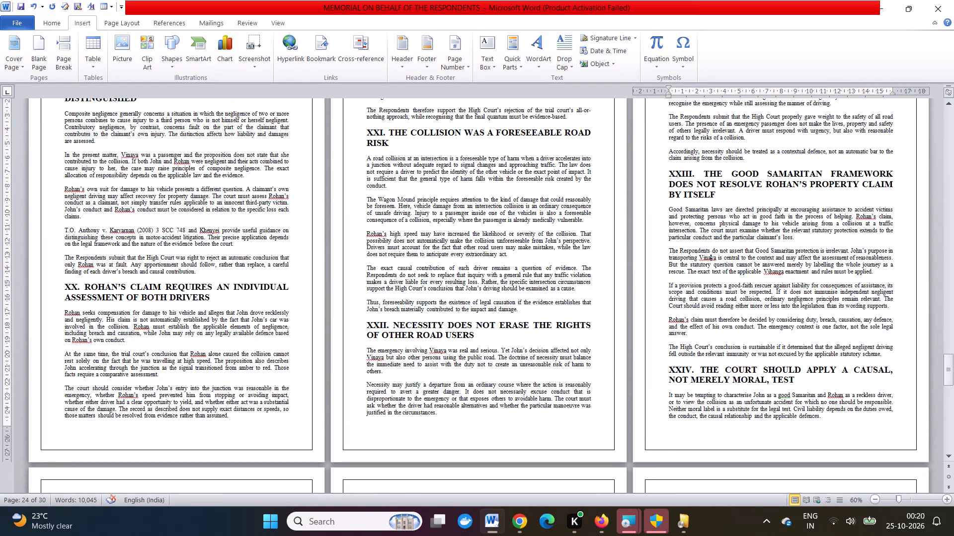
scroll(711, 290, "down", 2)
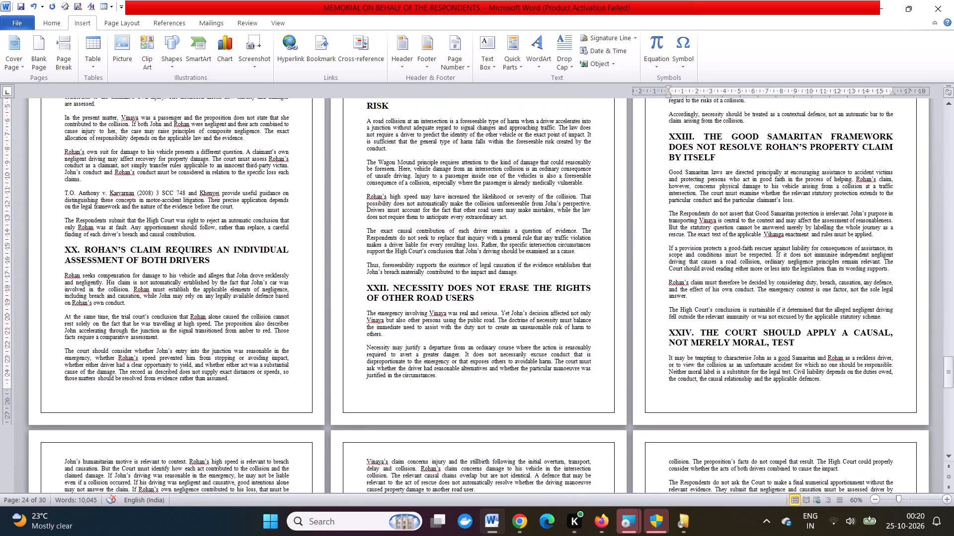
Examine the closing pages from section XXV, Evidence, Relief and Overall Conclusion, through the Prayer to the end of the document.
scroll(711, 290, "down", 5)
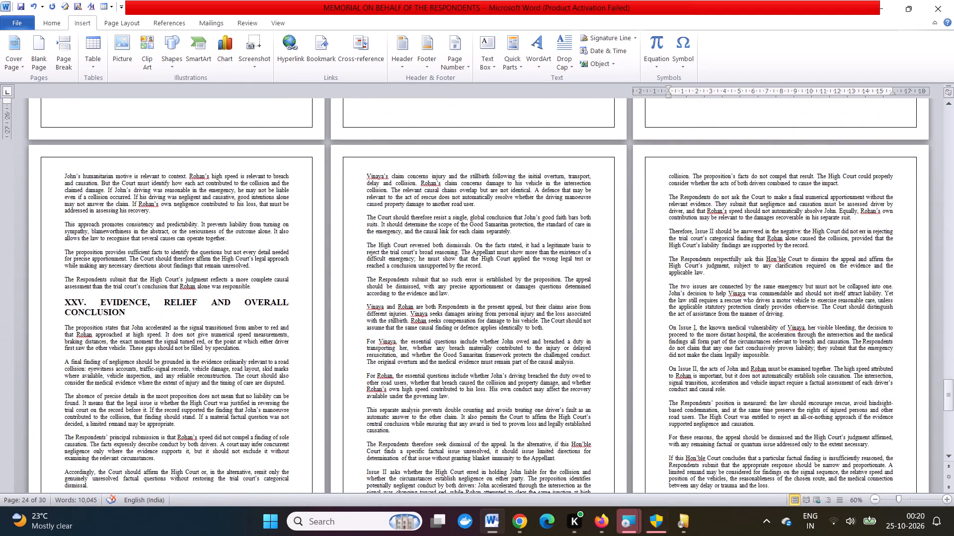
scroll(711, 290, "down", 3)
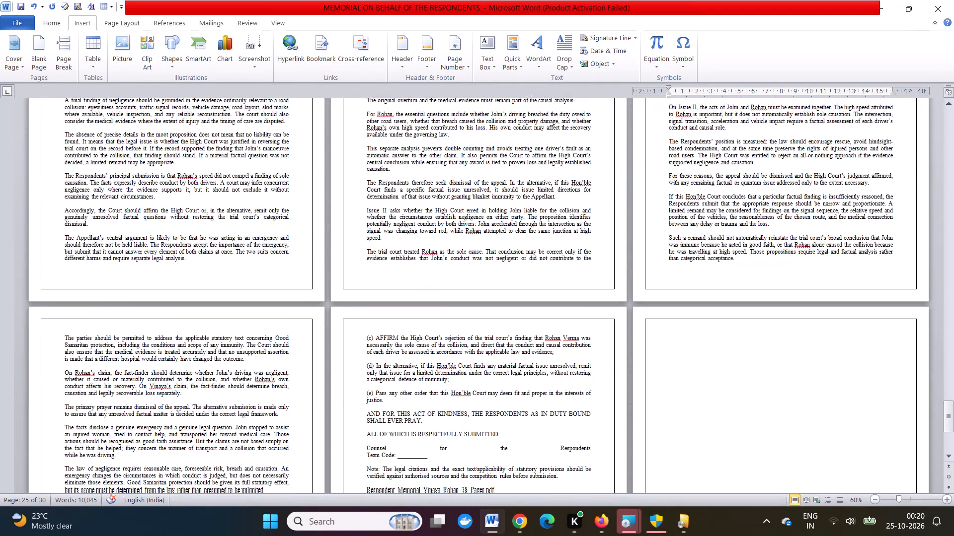
scroll(711, 290, "down", 7)
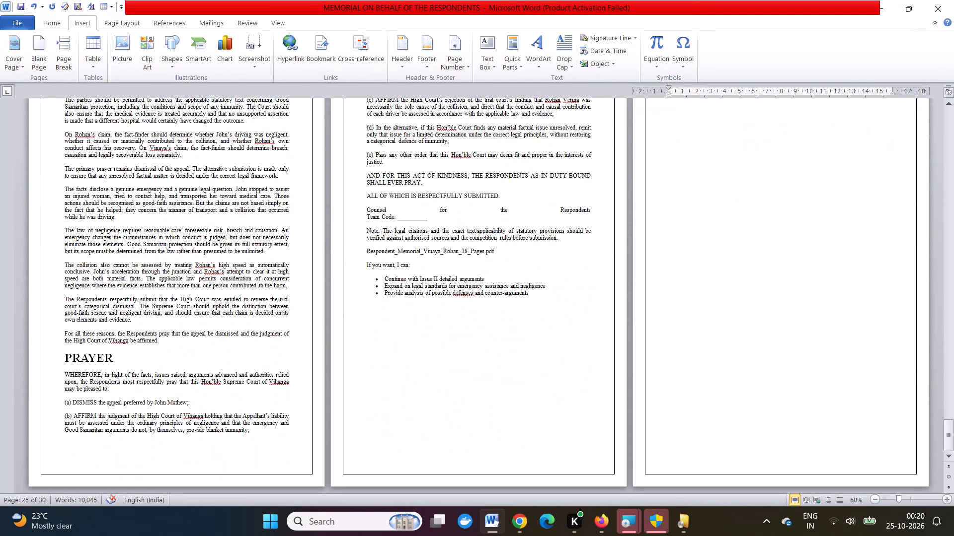
Go back to the Issues Raised page and recheck the layout of the Summary of Arguments and Issue I pages.
scroll(711, 290, "up", 1)
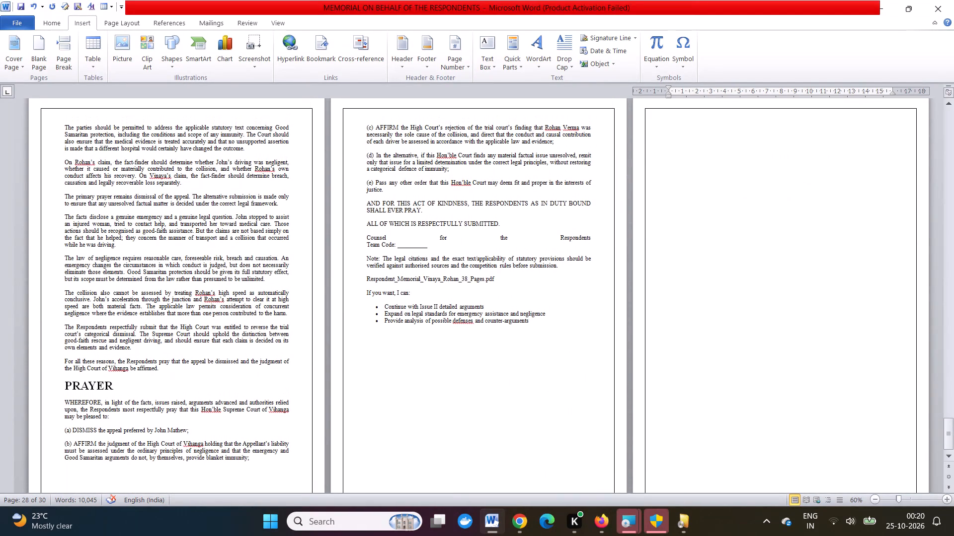
scroll(711, 290, "up", 6)
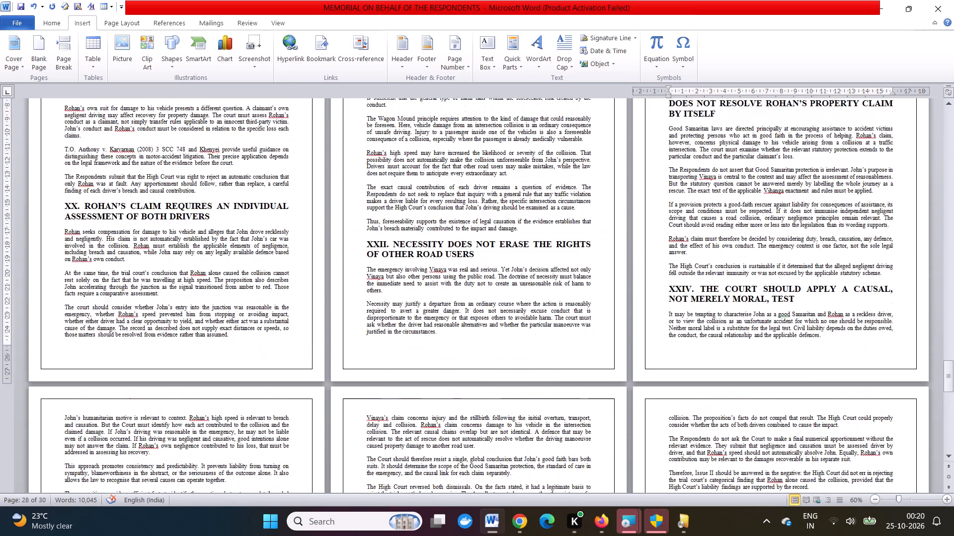
scroll(711, 290, "up", 8)
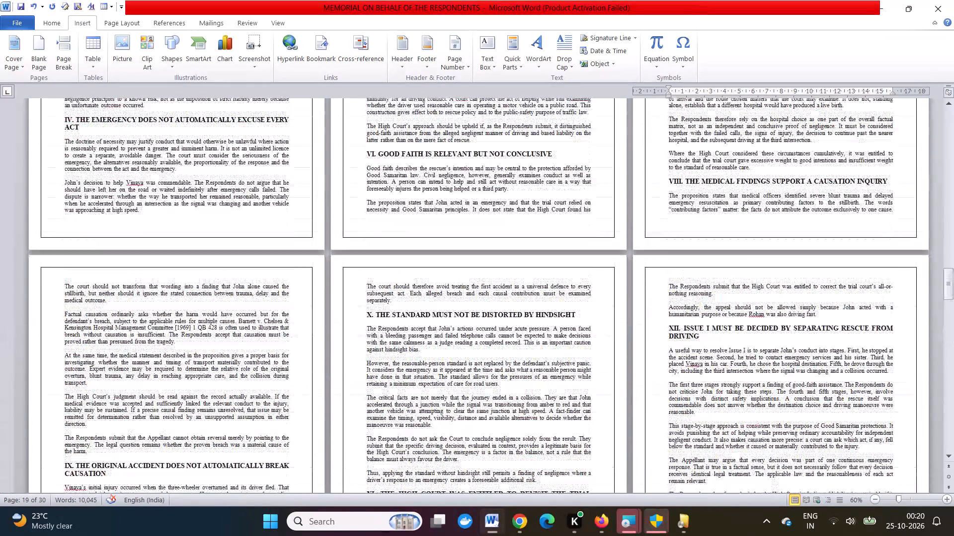
scroll(711, 290, "up", 2)
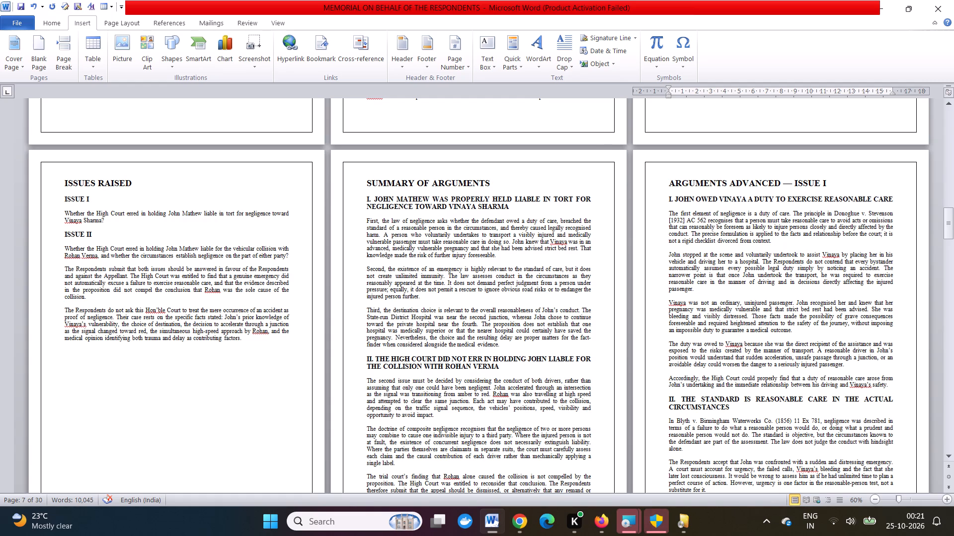
scroll(472, 354, "down", 1)
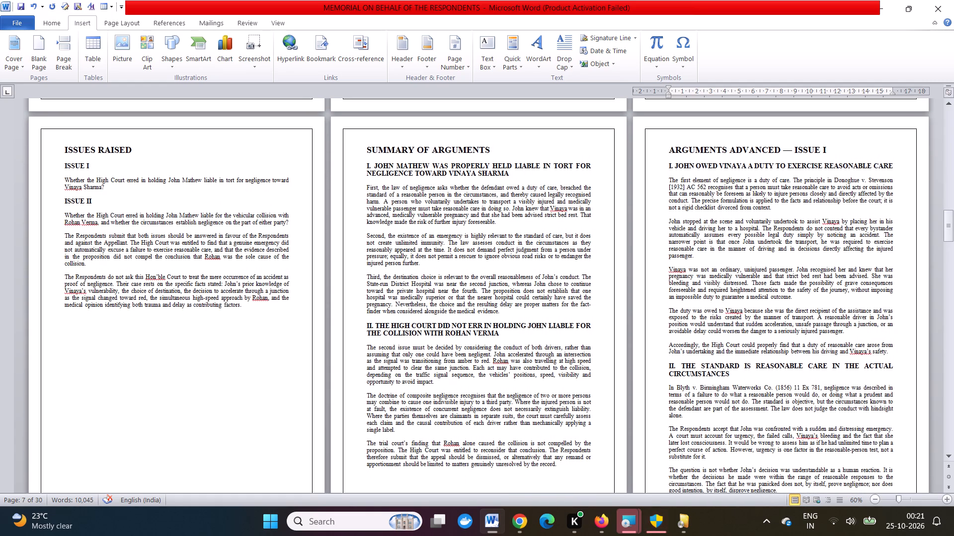
scroll(472, 354, "down", 2)
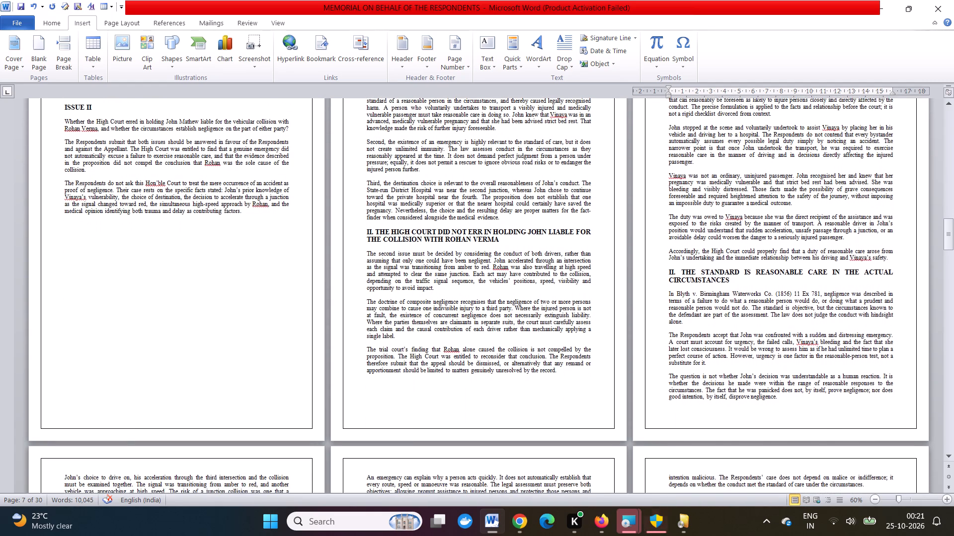
scroll(472, 354, "down", 2)
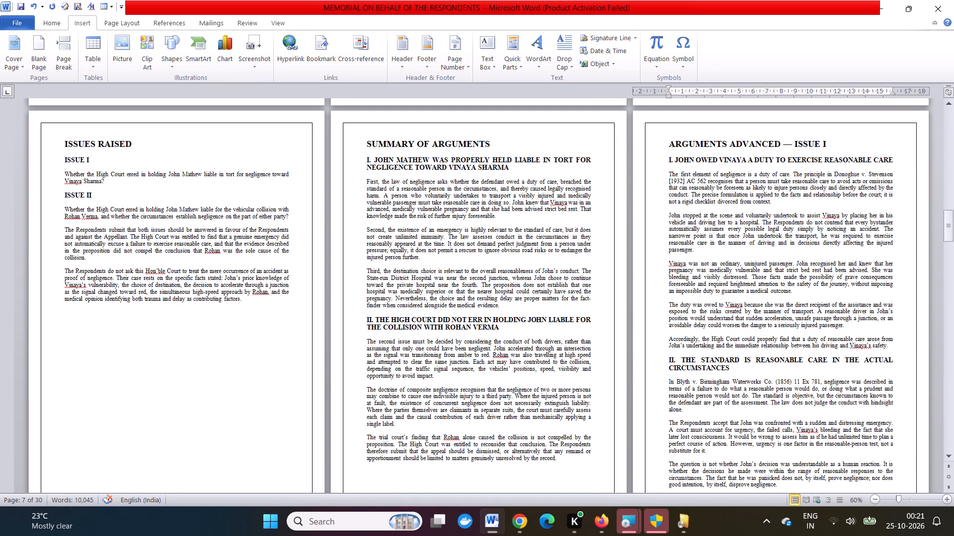
scroll(472, 354, "down", 3)
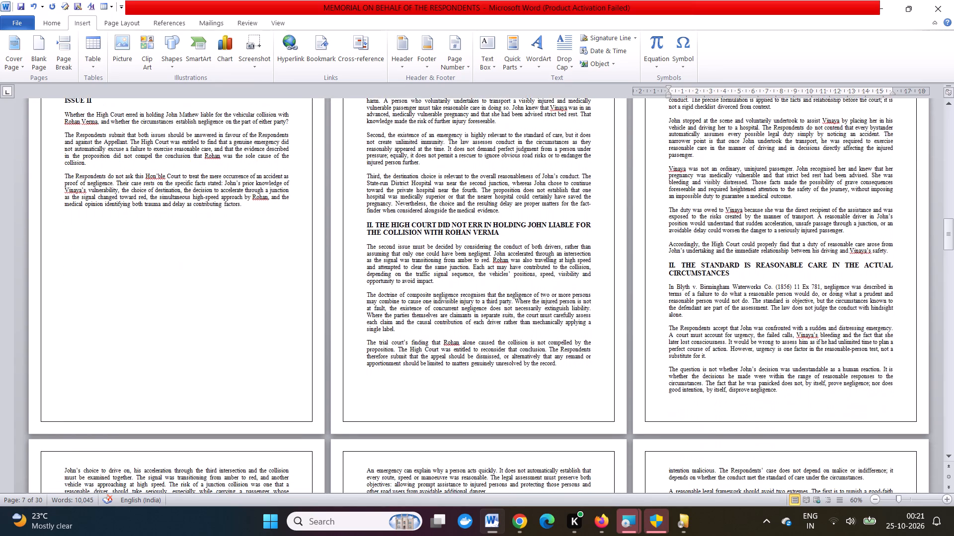
scroll(478, 329, "down", 6)
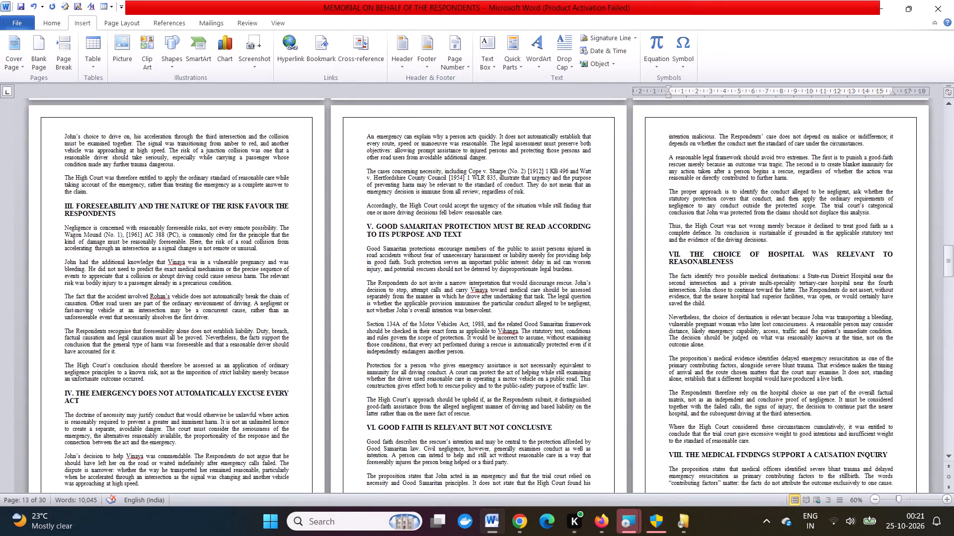
scroll(478, 329, "down", 1)
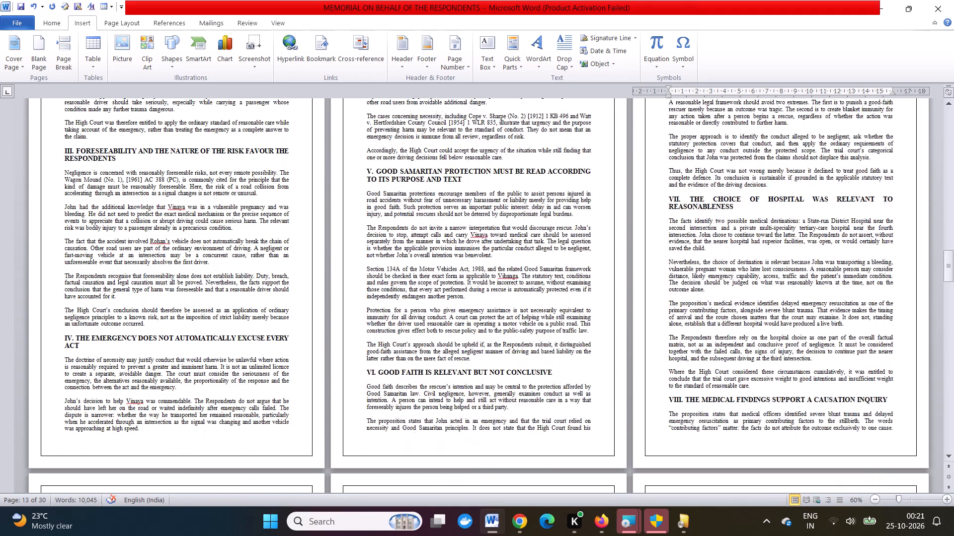
Recheck the Issue II argument pages and the closing pages through the Prayer and the end of the memorial.
scroll(478, 329, "down", 14)
scroll(478, 329, "up", 1)
scroll(478, 329, "down", 1)
scroll(478, 329, "up", 1)
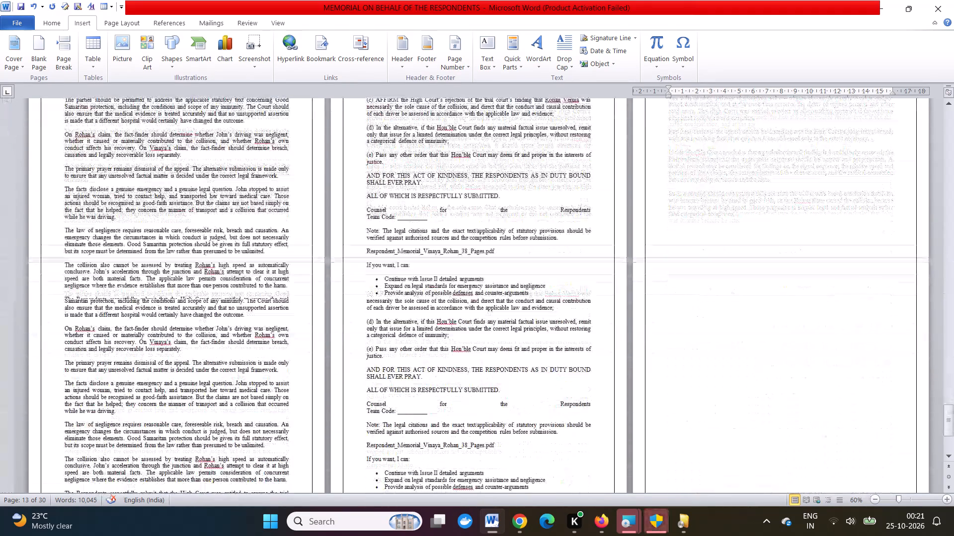
scroll(478, 329, "up", 1)
scroll(478, 329, "down", 3)
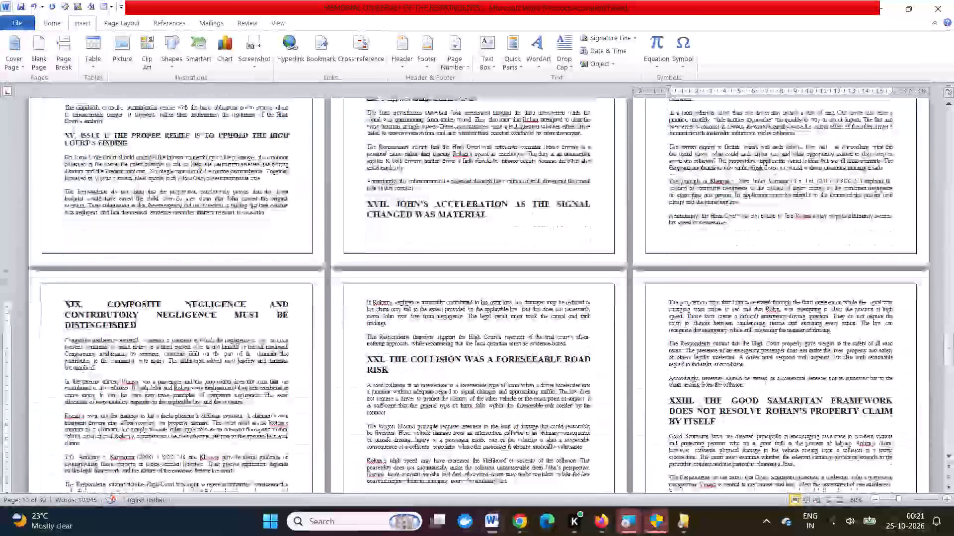
scroll(478, 329, "down", 2)
scroll(478, 329, "up", 3)
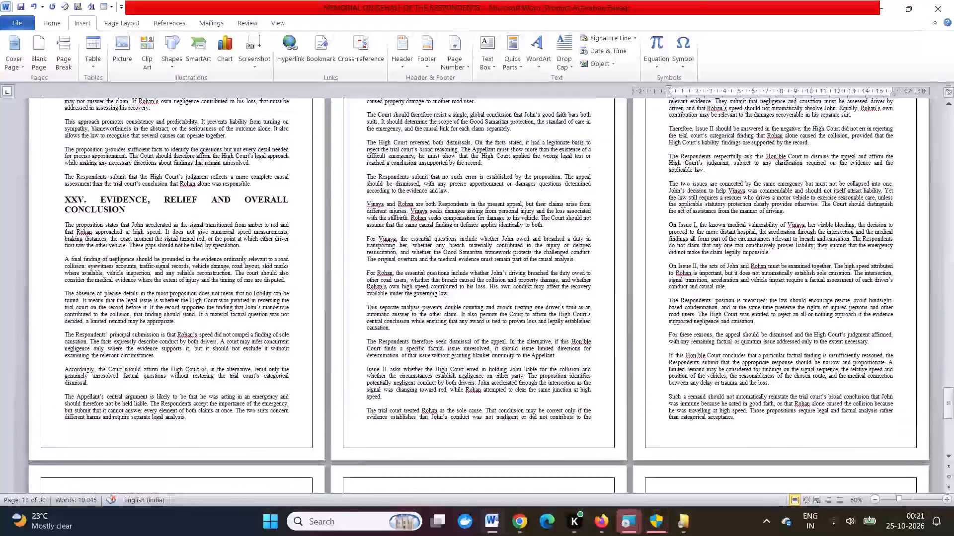
scroll(478, 329, "up", 5)
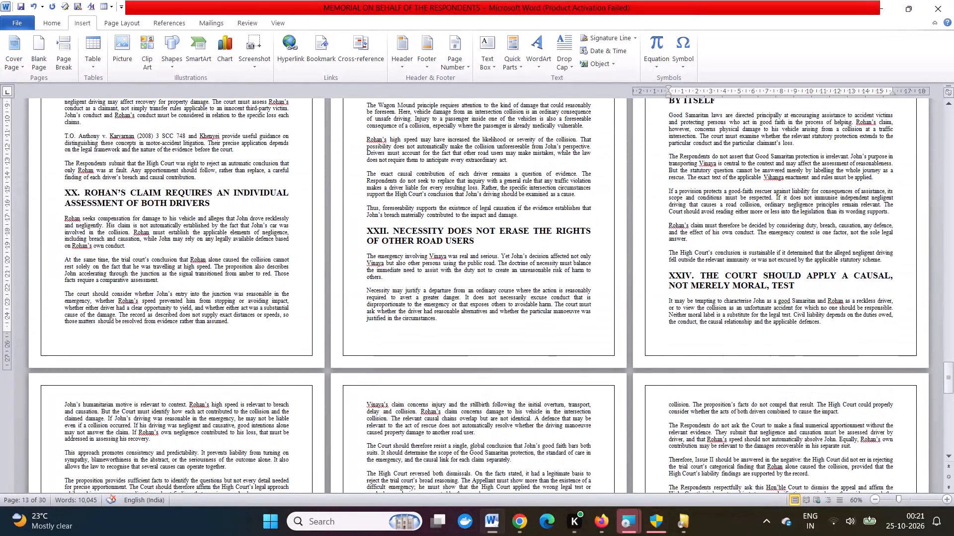
scroll(478, 329, "up", 1)
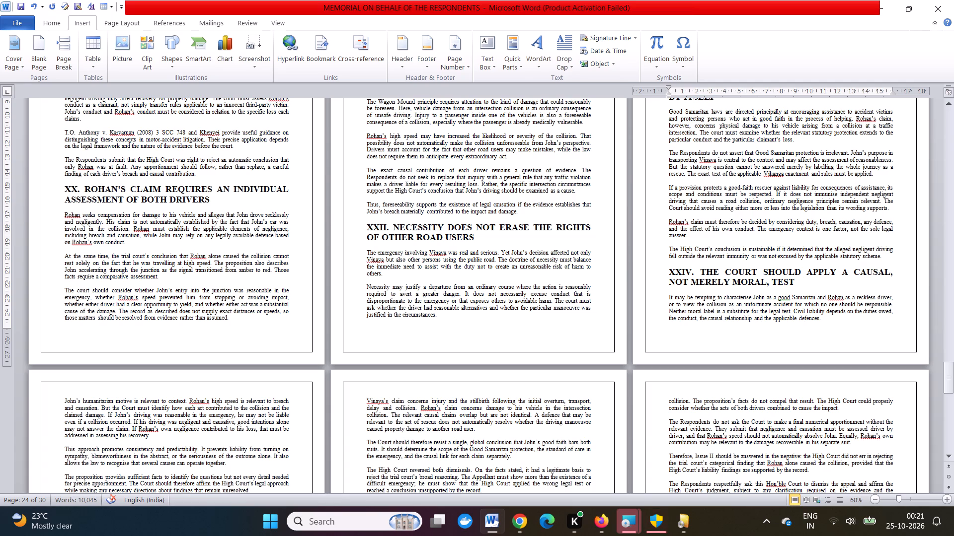
scroll(478, 329, "down", 1)
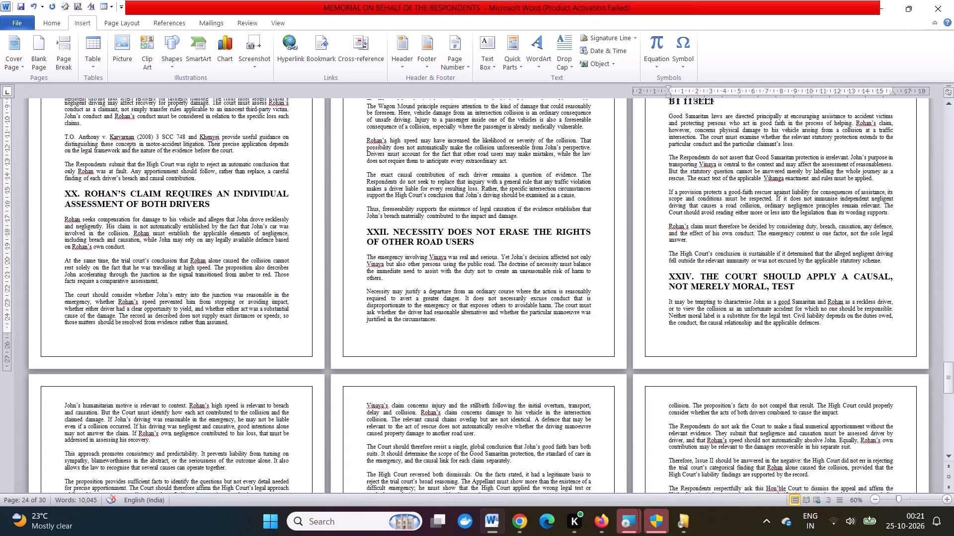
scroll(478, 329, "down", 5)
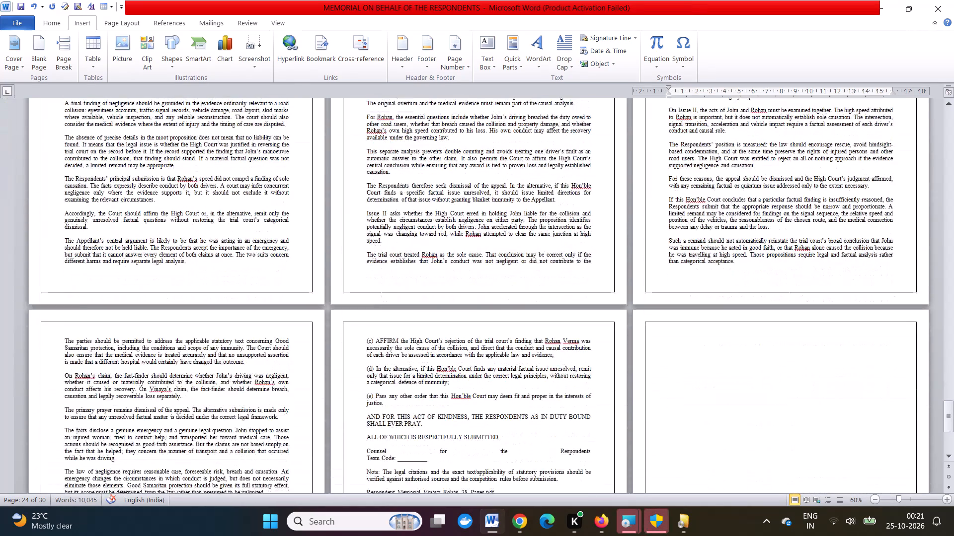
scroll(478, 329, "down", 4)
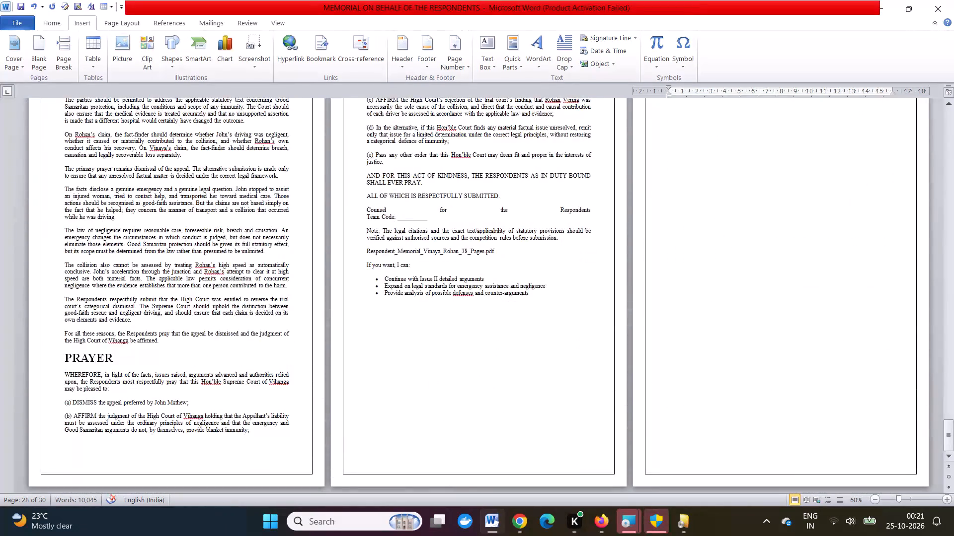
Compare the page layout across the memorial in multi-page view, from the cover page and front tables through the Issue II arguments.
scroll(478, 329, "down", 4, "ctrl")
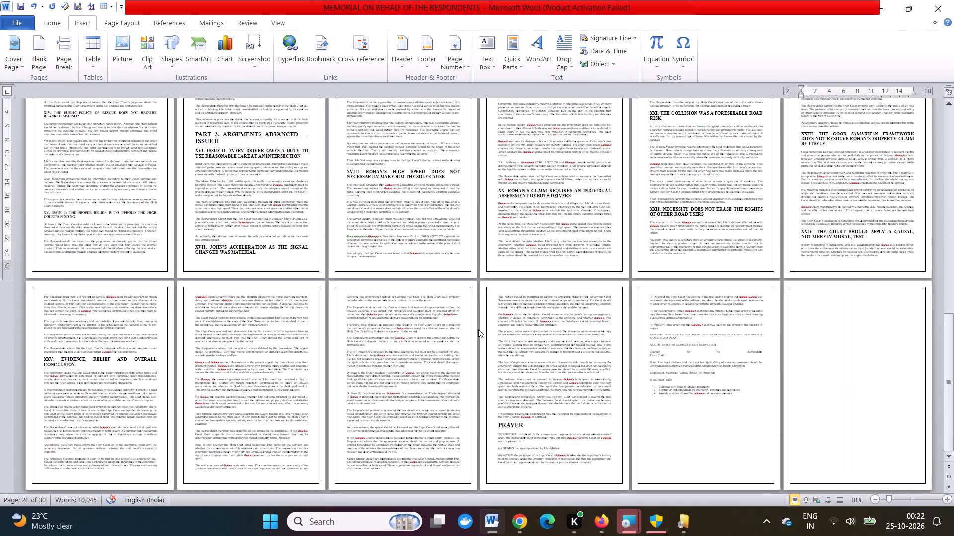
scroll(478, 329, "up", 2, "ctrl")
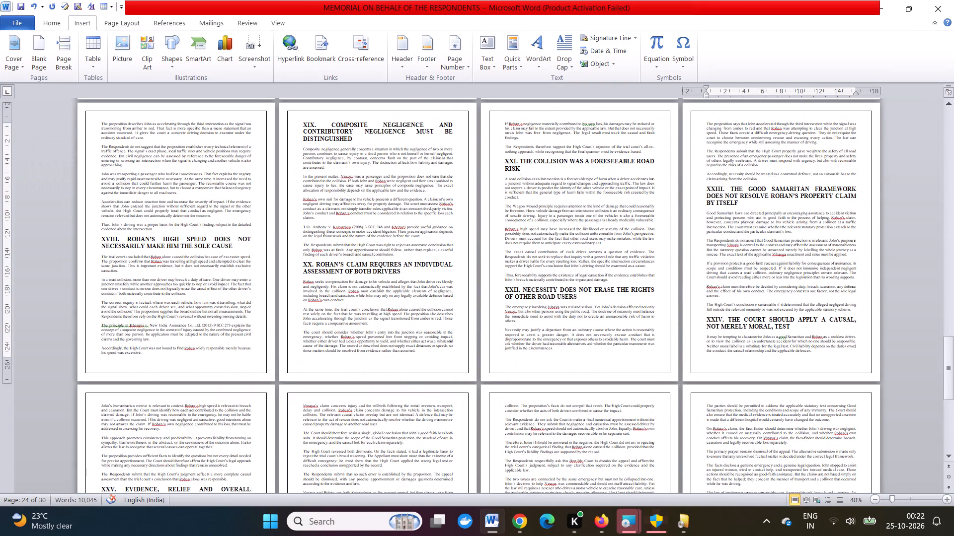
scroll(533, 261, "up", 19)
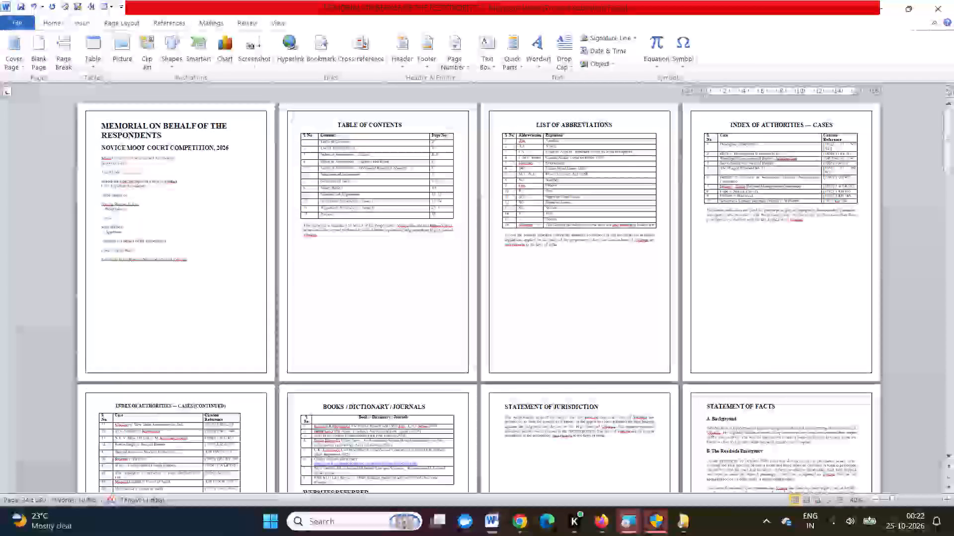
scroll(715, 318, "down", 8)
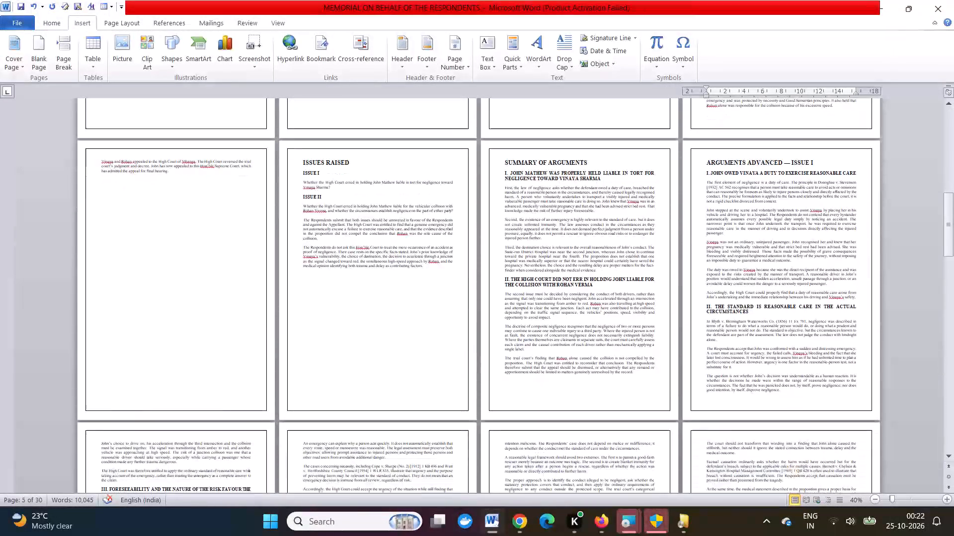
scroll(715, 318, "down", 5)
scroll(715, 318, "up", 16)
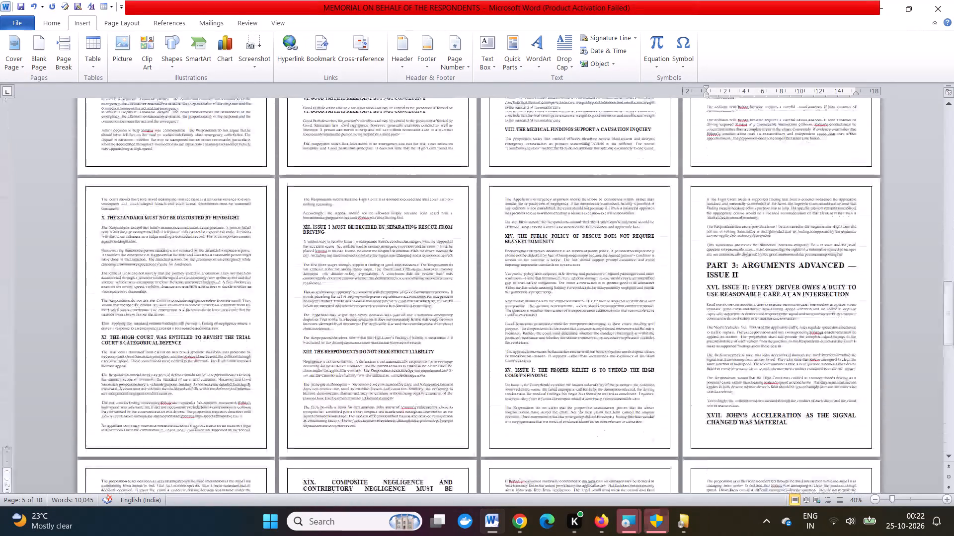
scroll(715, 318, "up", 11)
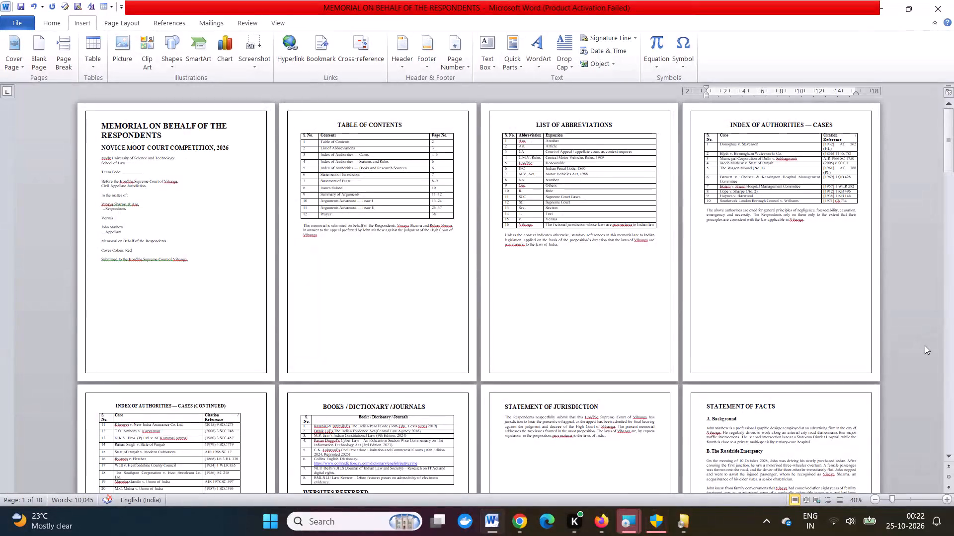
scroll(925, 345, "down", 3, "ctrl")
scroll(925, 345, "up", 3, "ctrl")
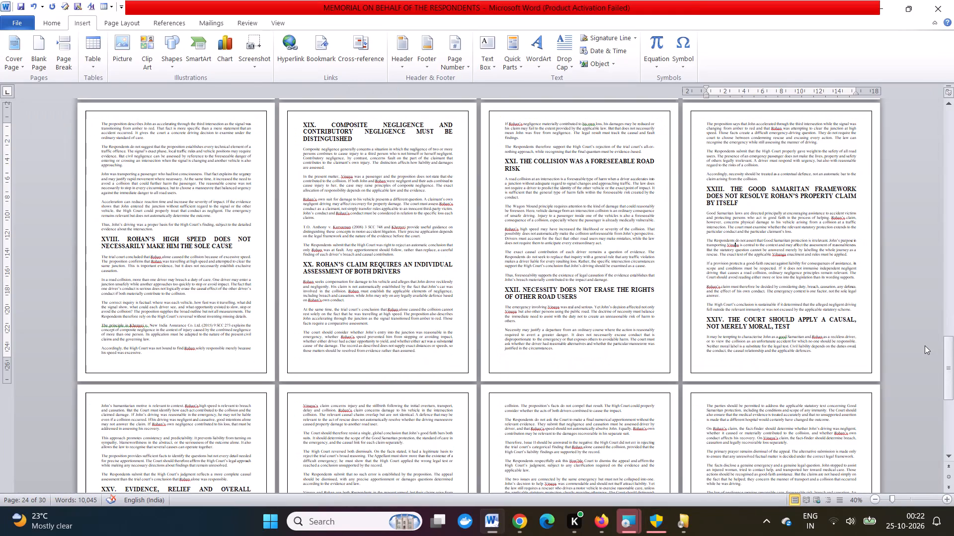
Survey the whole memorial as small page thumbnails, checking page flow from the cover page through the Prayer and closing pages.
scroll(925, 345, "down", 3, "ctrl")
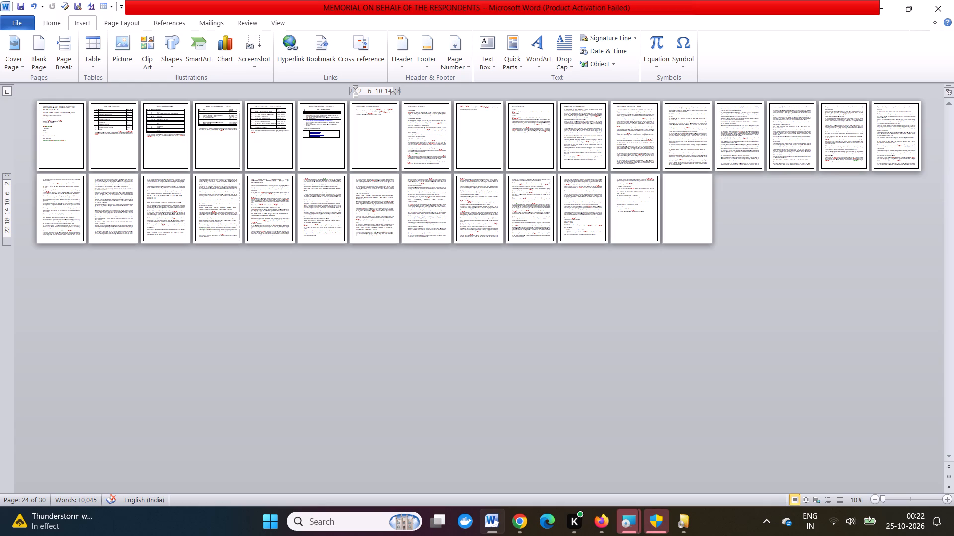
scroll(652, 231, "up", 1, "ctrl")
scroll(652, 231, "up", 4)
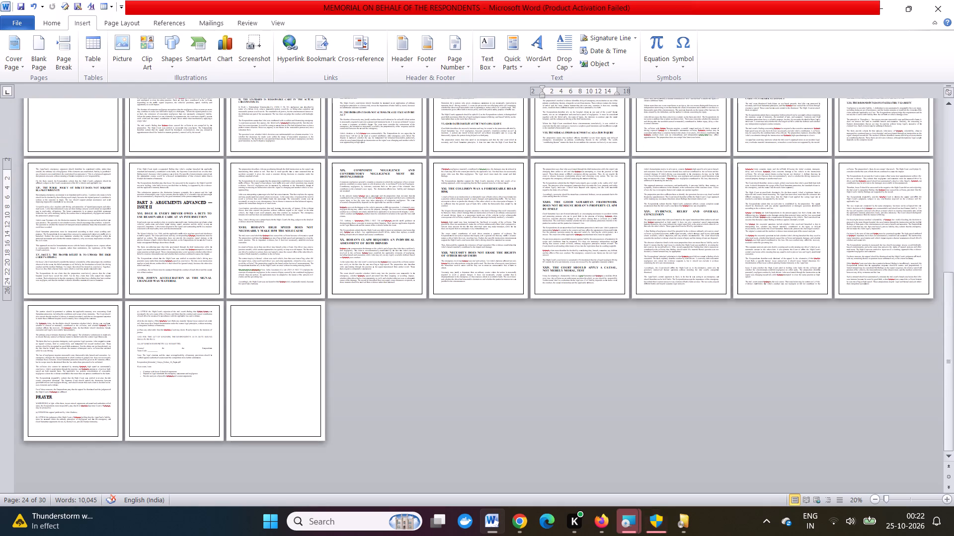
scroll(652, 231, "up", 10)
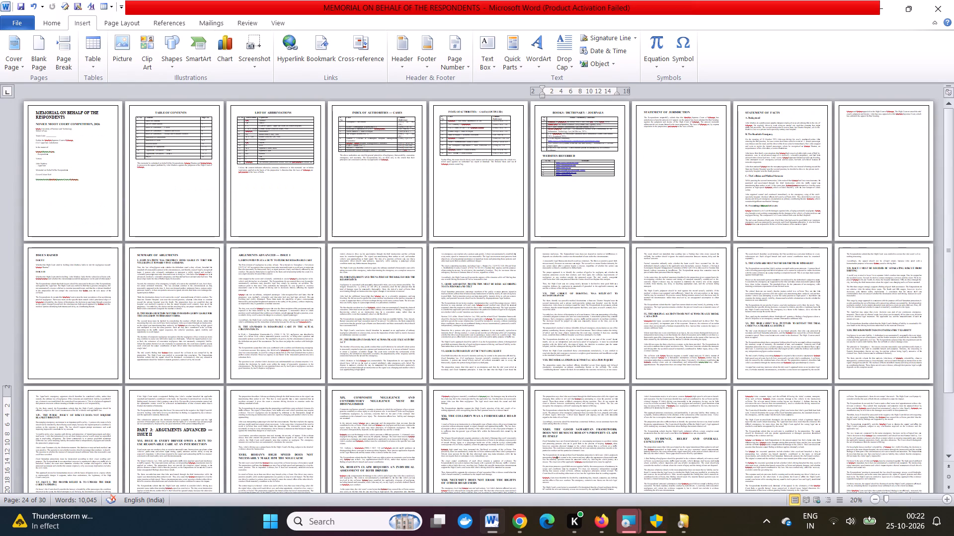
scroll(652, 231, "up", 2, "ctrl")
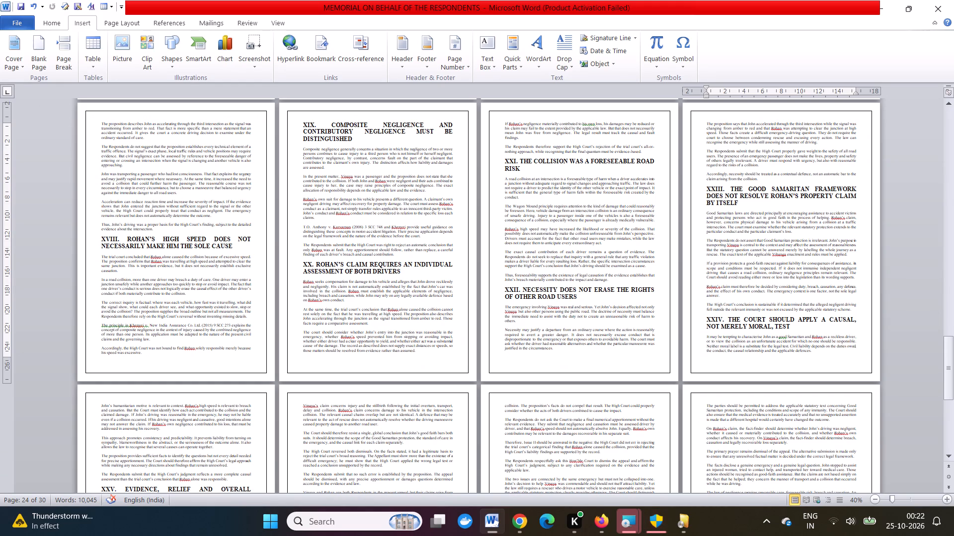
Recheck the headings and page breaks from section X of Issue I through section XXIV of Issue II, including the Part 3 heading.
scroll(651, 231, "up", 5)
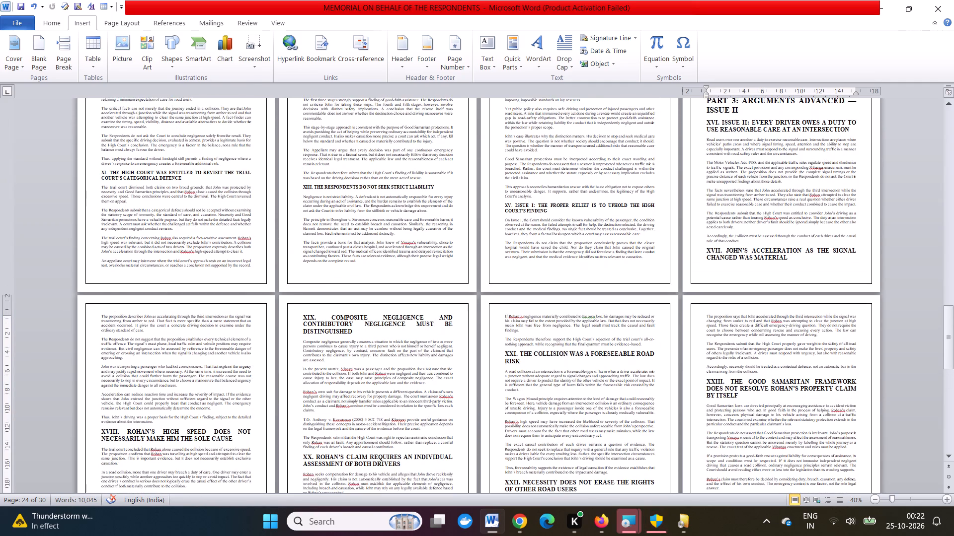
scroll(651, 231, "up", 2)
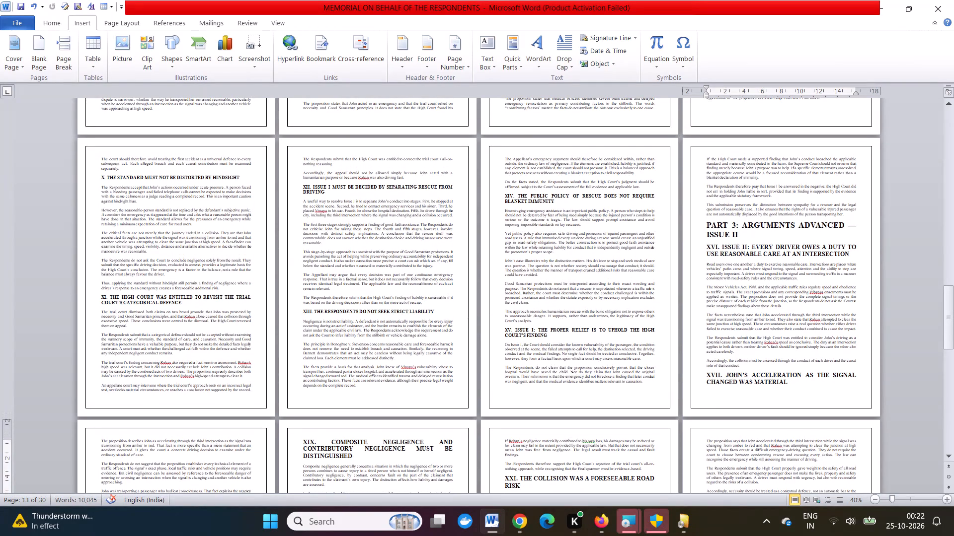
scroll(651, 231, "up", 1)
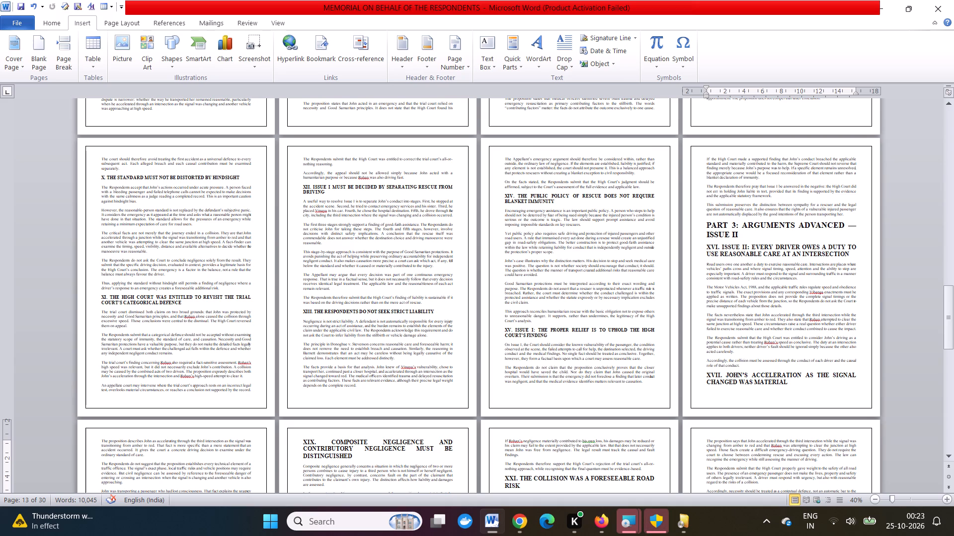
scroll(651, 231, "down", 2)
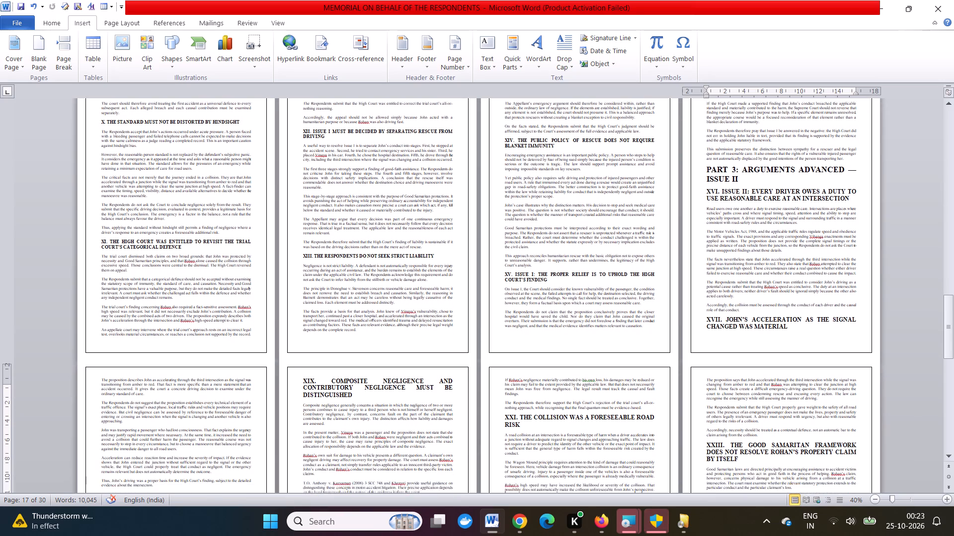
scroll(651, 231, "down", 6)
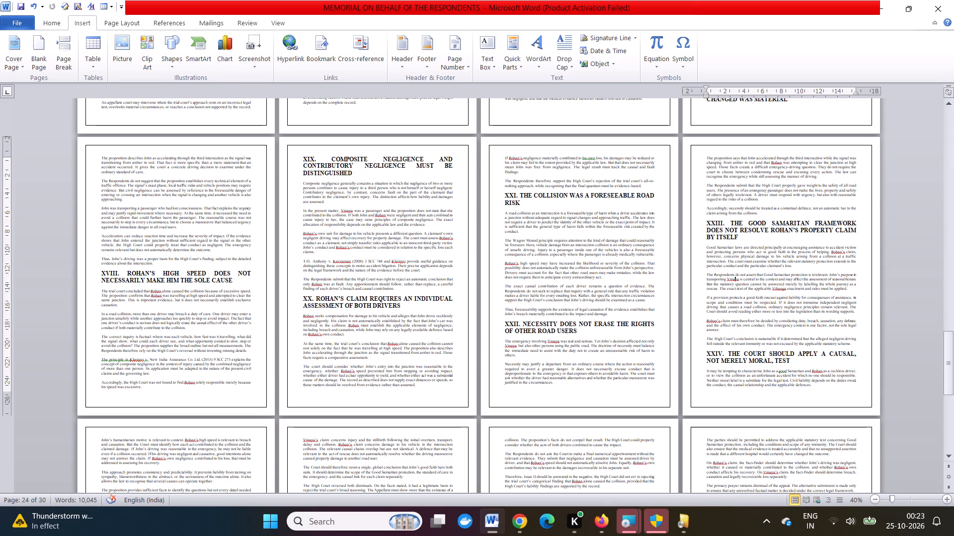
Recheck how the Issues Raised, Summary of Arguments and Arguments Advanced — Issue I pages begin after the Statement of Facts.
scroll(651, 231, "up", 3)
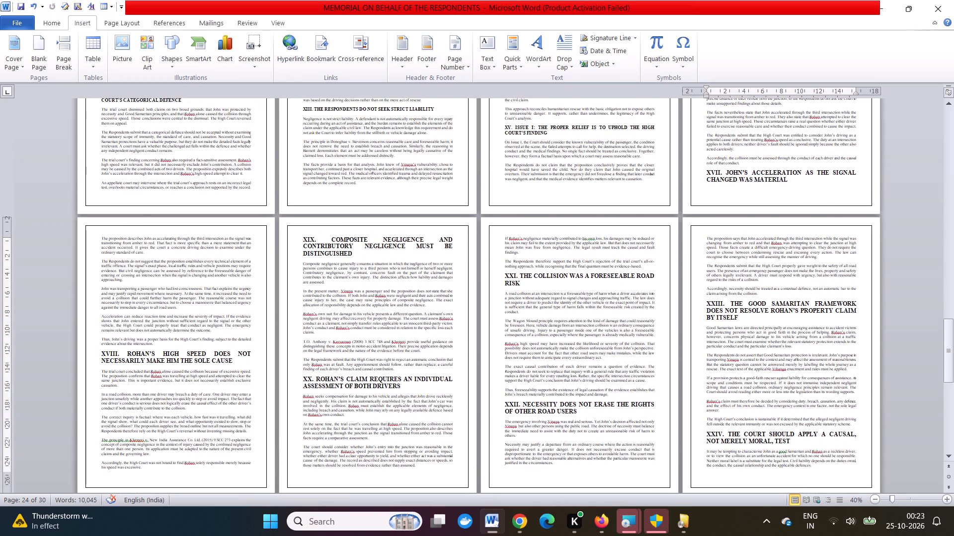
scroll(651, 231, "up", 11)
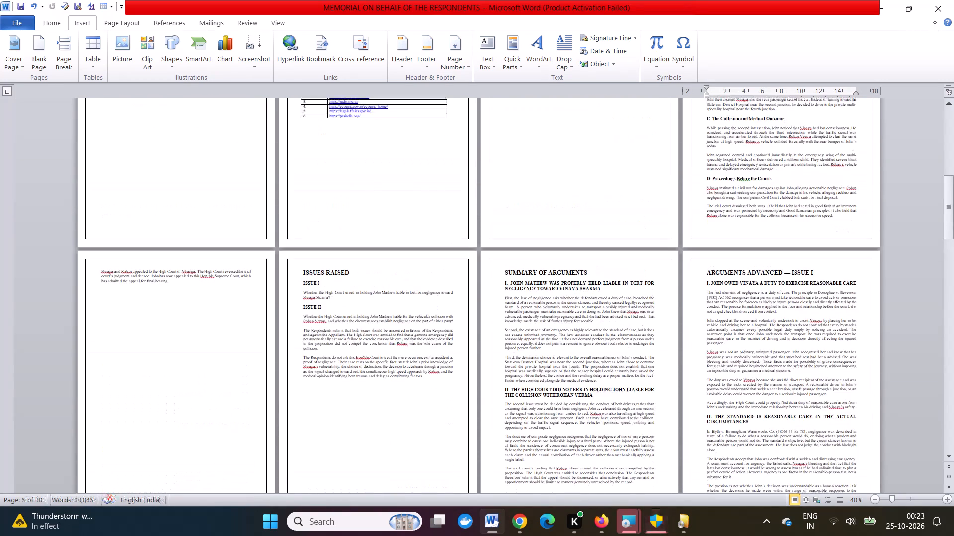
scroll(651, 231, "down", 1)
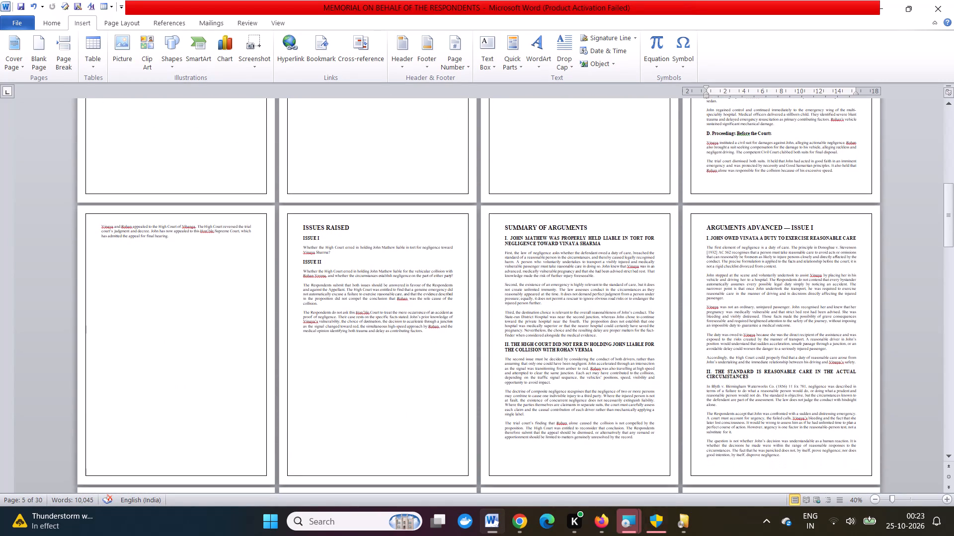
scroll(651, 231, "down", 2)
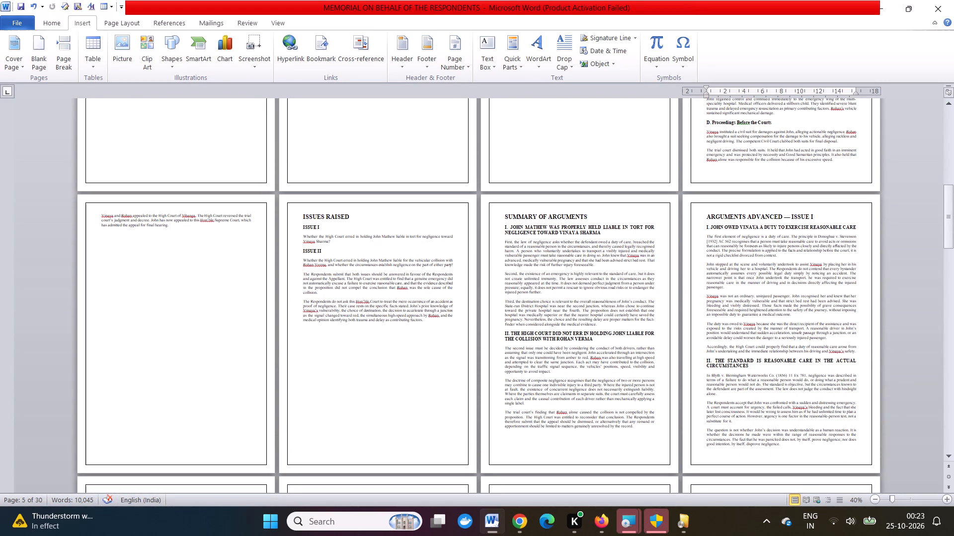